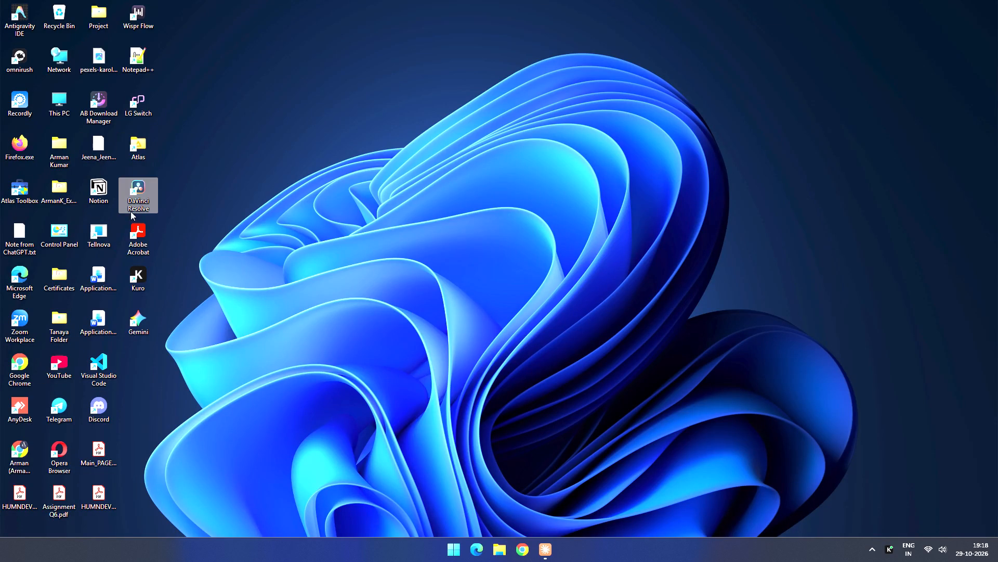
Launch DaVinci Resolve and skip the offered software update.
{"action": "double_click", "coordinate": [134, 187]}
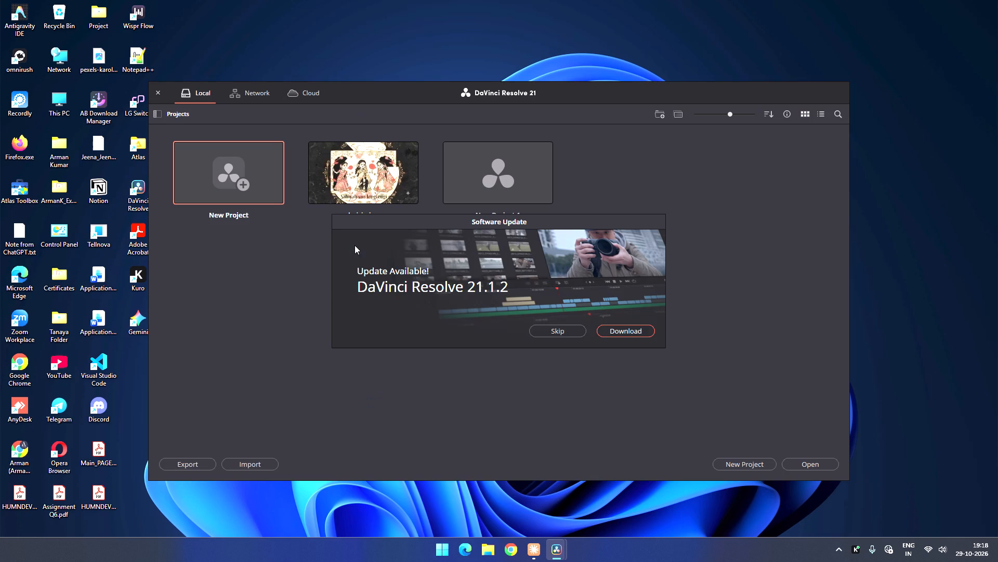
{"action": "left_click", "coordinate": [578, 333]}
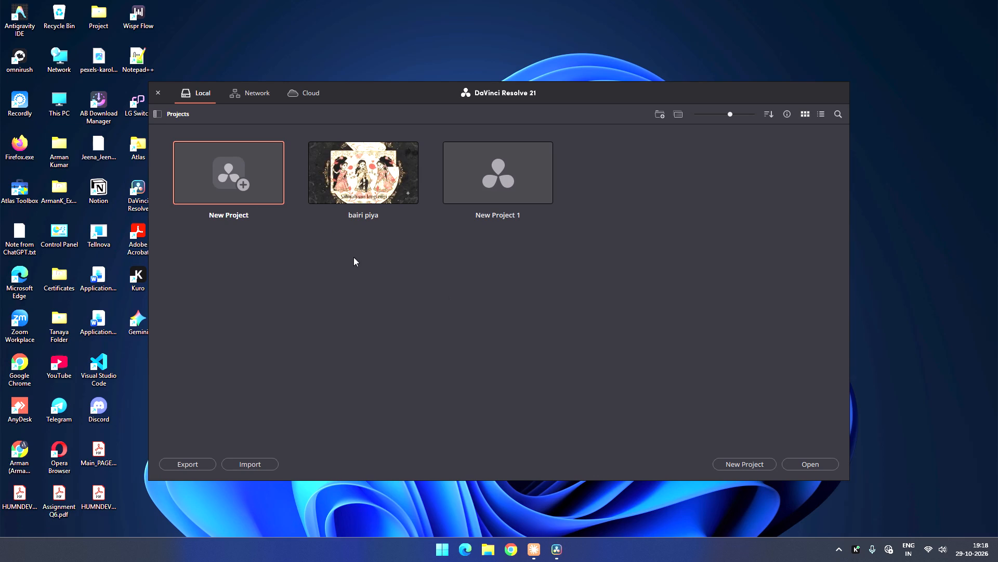
Create a new local project named Rehbara.
{"action": "left_click", "coordinate": [231, 171]}
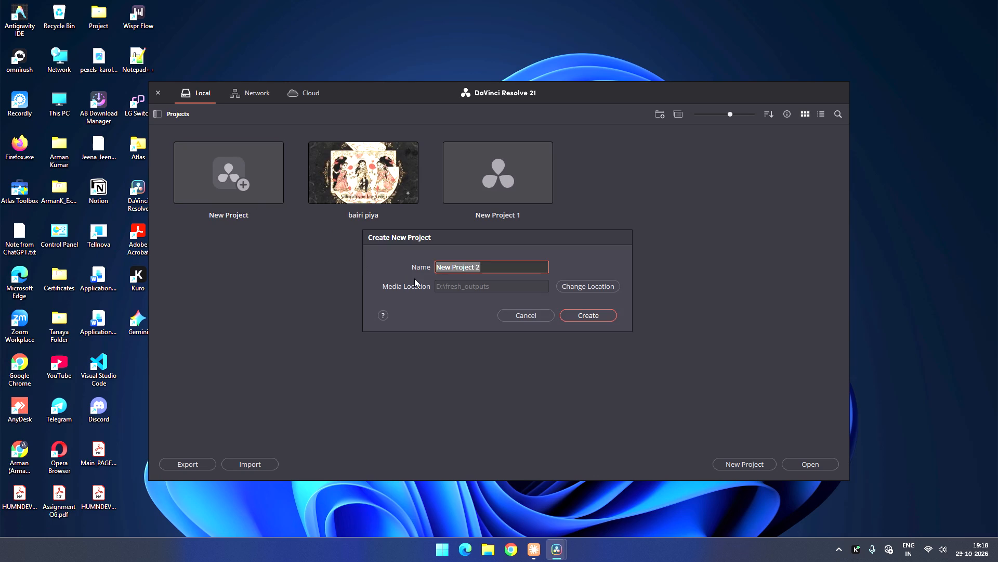
{"action": "key", "text": "BackSpace"}
{"action": "type", "text": "Rehbara"}
{"action": "key", "text": "Return"}
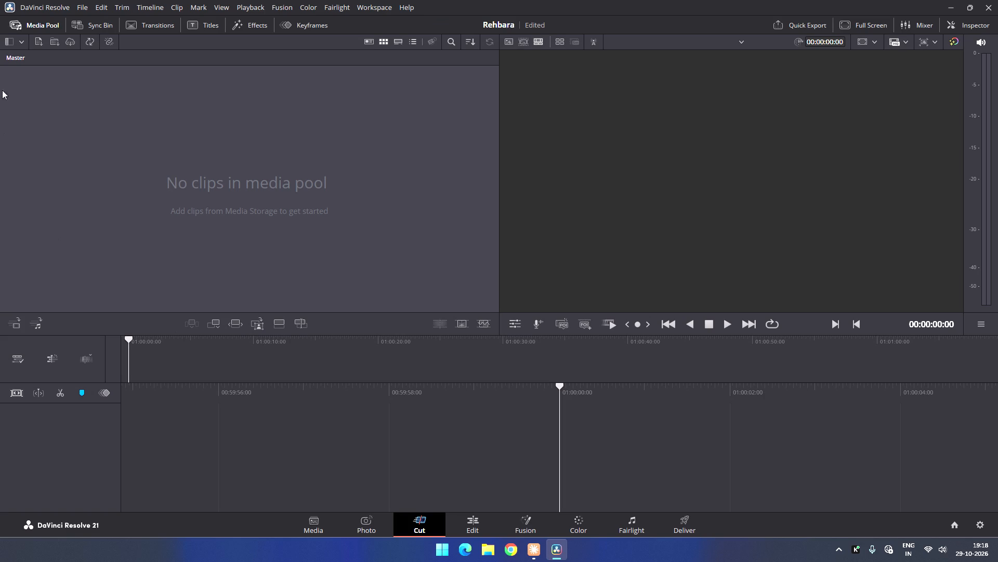
Import Rehbara.mp3 and the two gemini_generated_video MP4 files from Downloads into the media pool.
{"action": "right_click", "coordinate": [217, 195]}
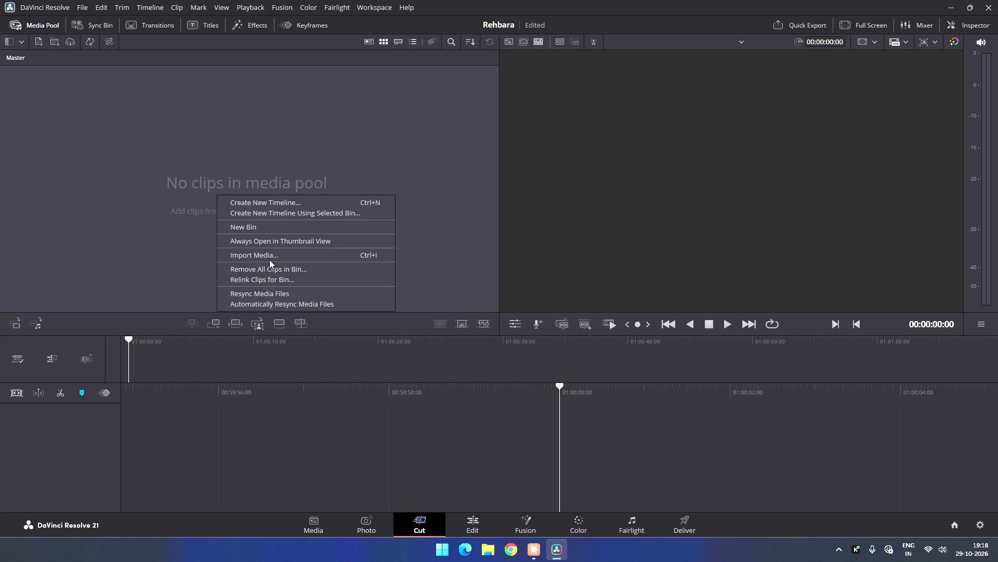
{"action": "left_click", "coordinate": [269, 258]}
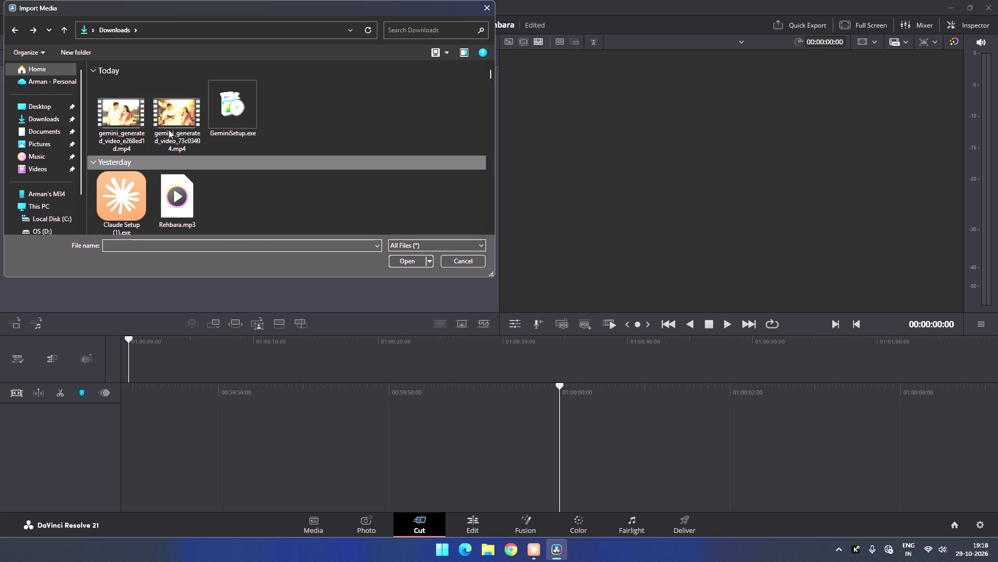
{"action": "left_click", "coordinate": [166, 129]}
{"action": "left_click", "coordinate": [133, 119]}
{"action": "left_click", "coordinate": [193, 125]}
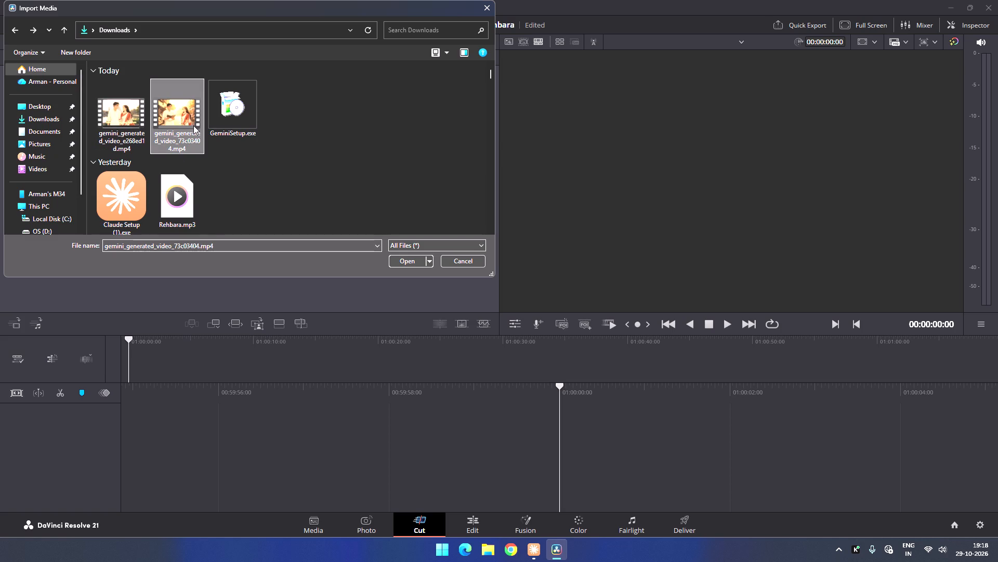
{"action": "left_click", "coordinate": [114, 126], "text": "ctrl"}
{"action": "left_click", "coordinate": [154, 182], "text": "ctrl"}
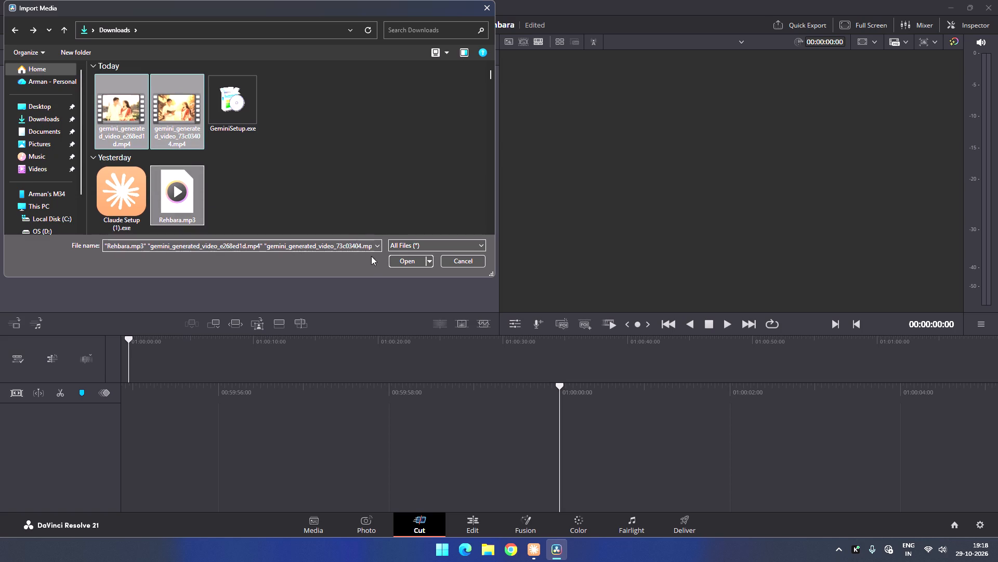
{"action": "left_click", "coordinate": [391, 260]}
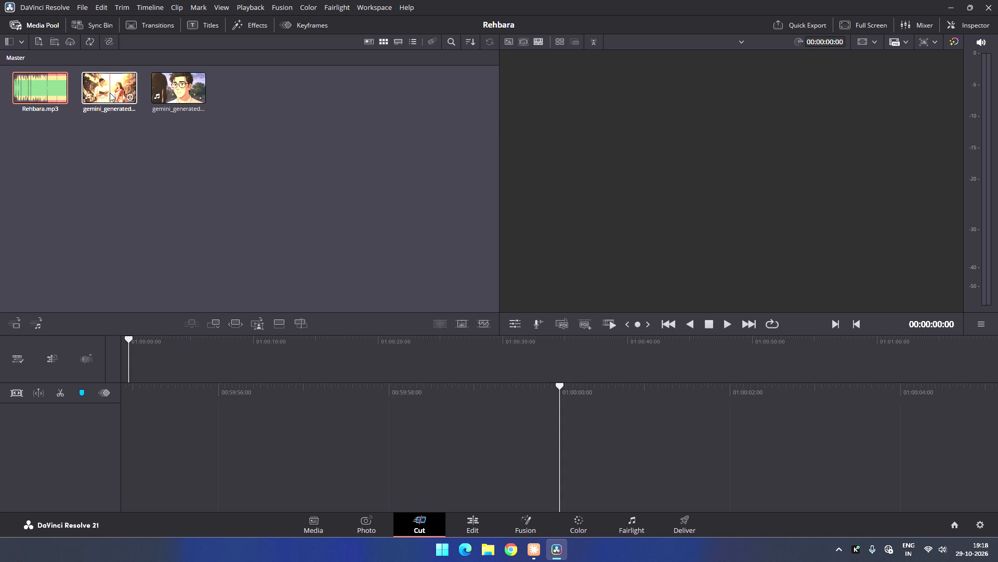
Place gemini_generated_video_73c03404.mp4 on video track 1 at the very start of a new timeline.
{"action": "left_click_drag", "start_coordinate": [110, 93], "coordinate": [161, 379]}
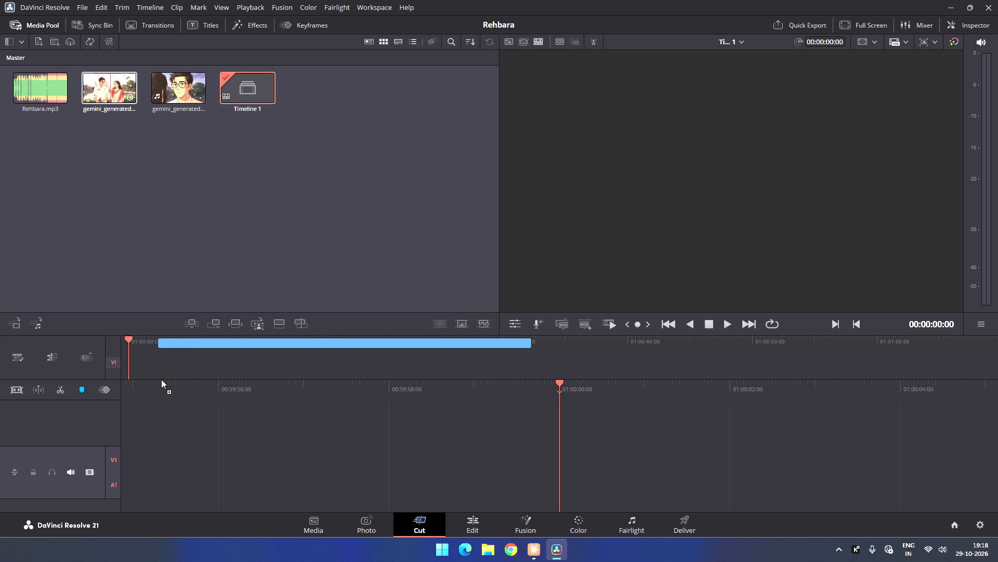
{"action": "left_click_drag", "start_coordinate": [161, 379], "coordinate": [145, 356]}
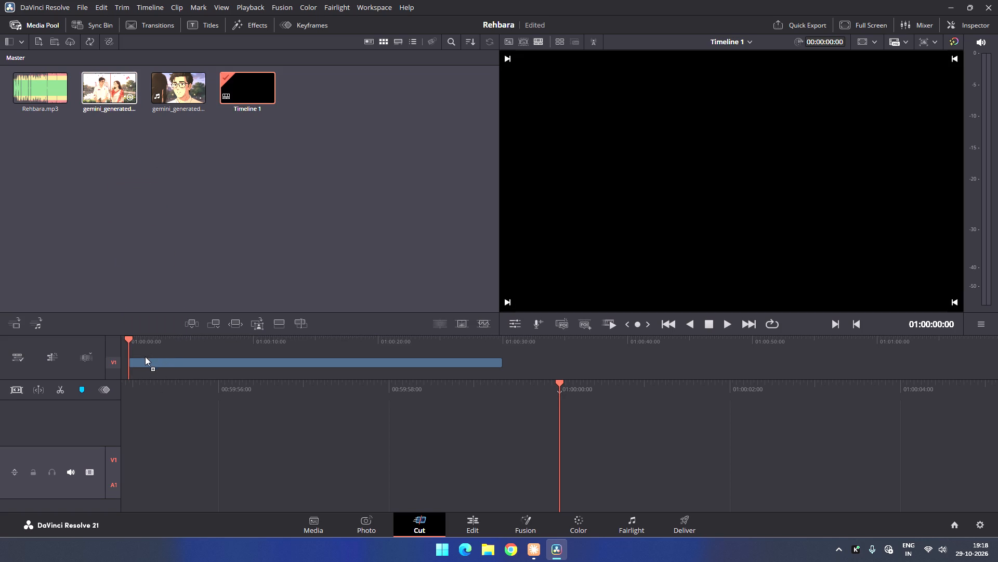
{"action": "left_click_drag", "start_coordinate": [145, 356], "coordinate": [135, 357]}
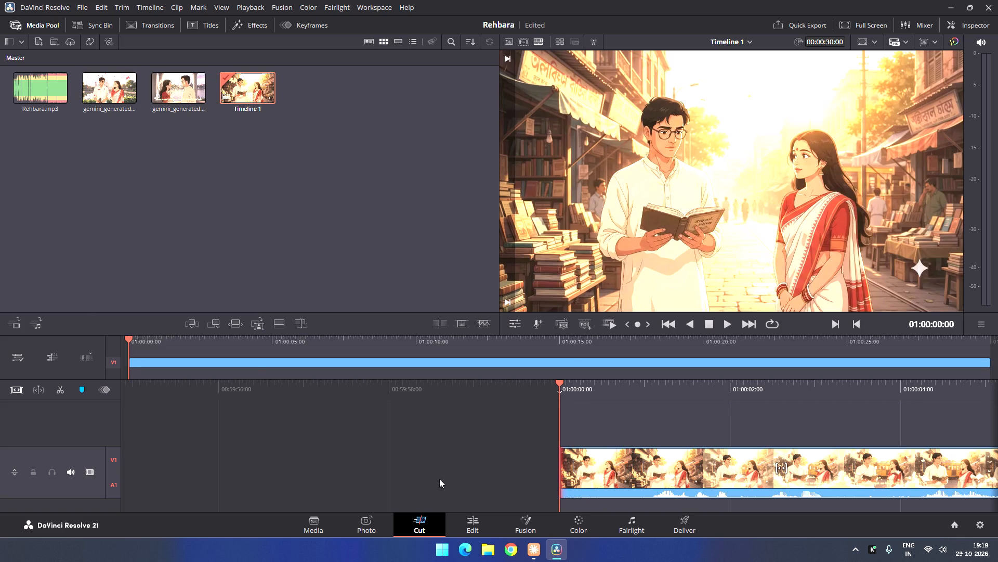
Append gemini_generated_video_e268ed1d.mp4 on video track 1 directly after the end of the first clip, at 01:00:30:00.
{"action": "left_click", "coordinate": [548, 346]}
{"action": "left_click_drag", "start_coordinate": [548, 346], "coordinate": [867, 314]}
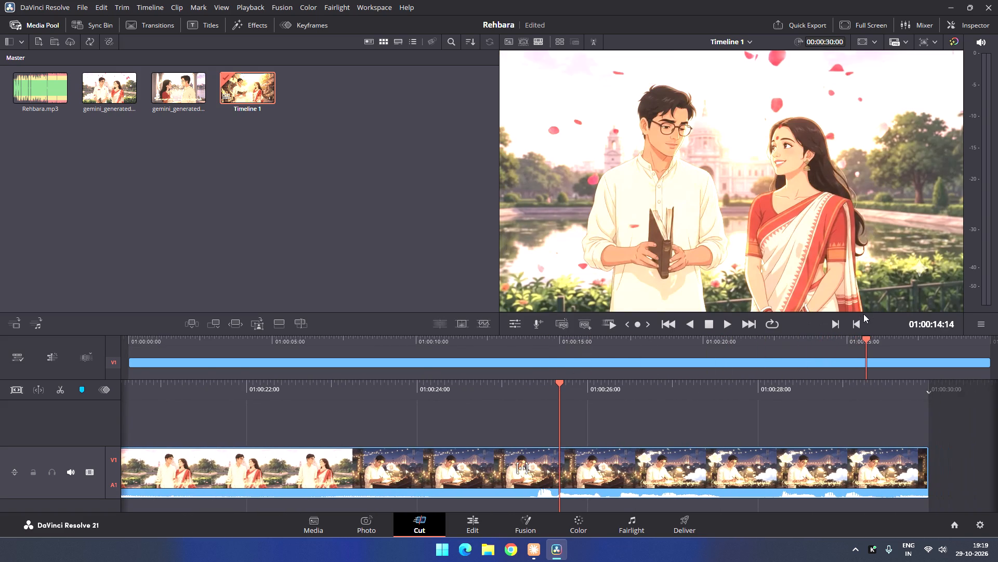
{"action": "left_click_drag", "start_coordinate": [562, 350], "coordinate": [618, 350]}
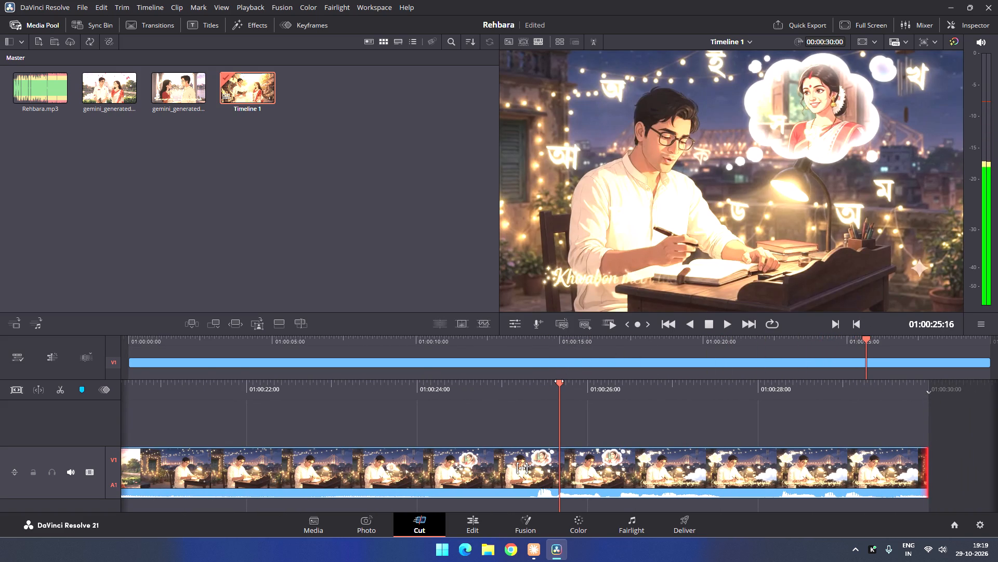
{"action": "left_click_drag", "start_coordinate": [559, 381], "coordinate": [177, 336]}
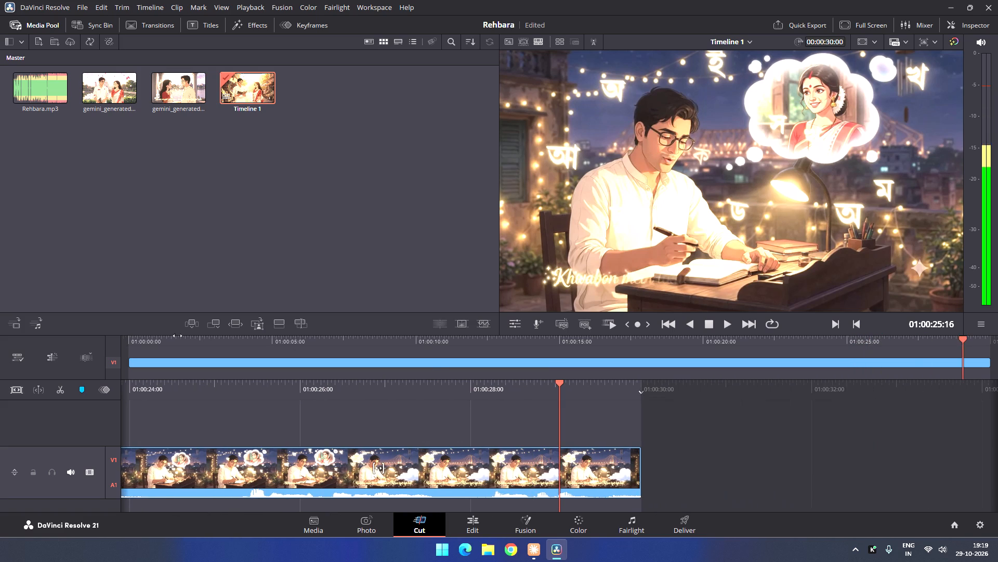
{"action": "left_click_drag", "start_coordinate": [177, 336], "coordinate": [65, 313]}
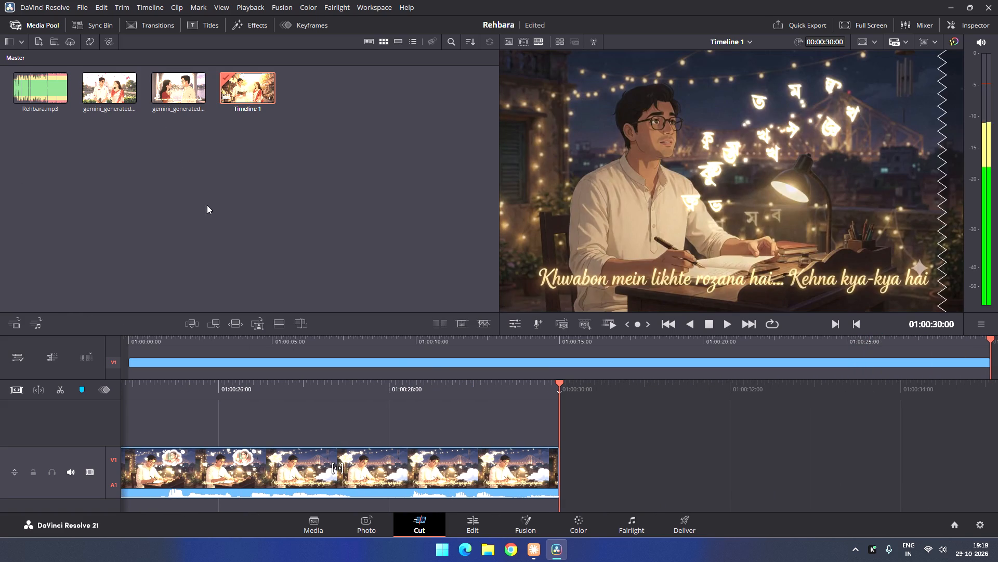
{"action": "left_click_drag", "start_coordinate": [173, 87], "coordinate": [509, 420]}
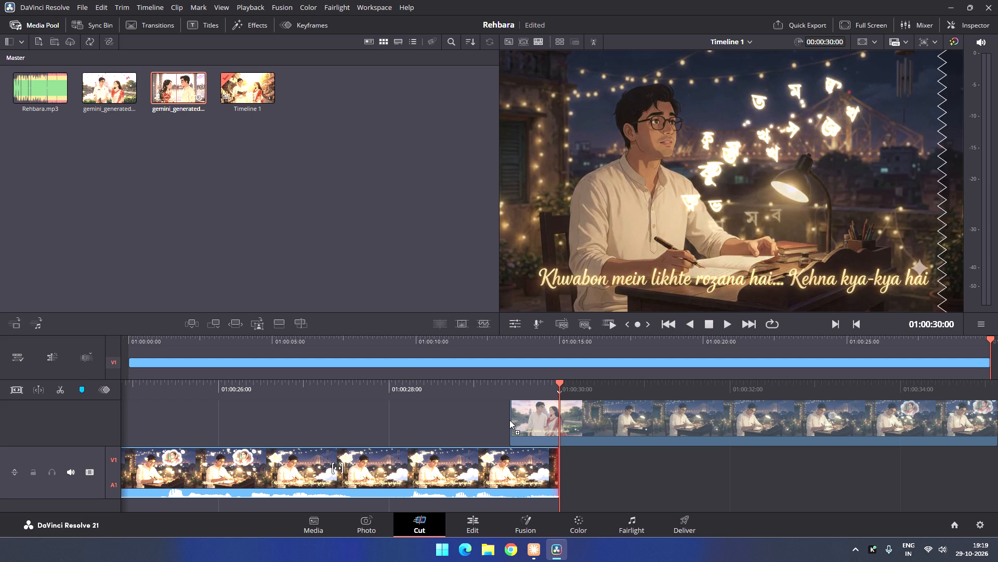
{"action": "left_click_drag", "start_coordinate": [509, 420], "coordinate": [573, 478]}
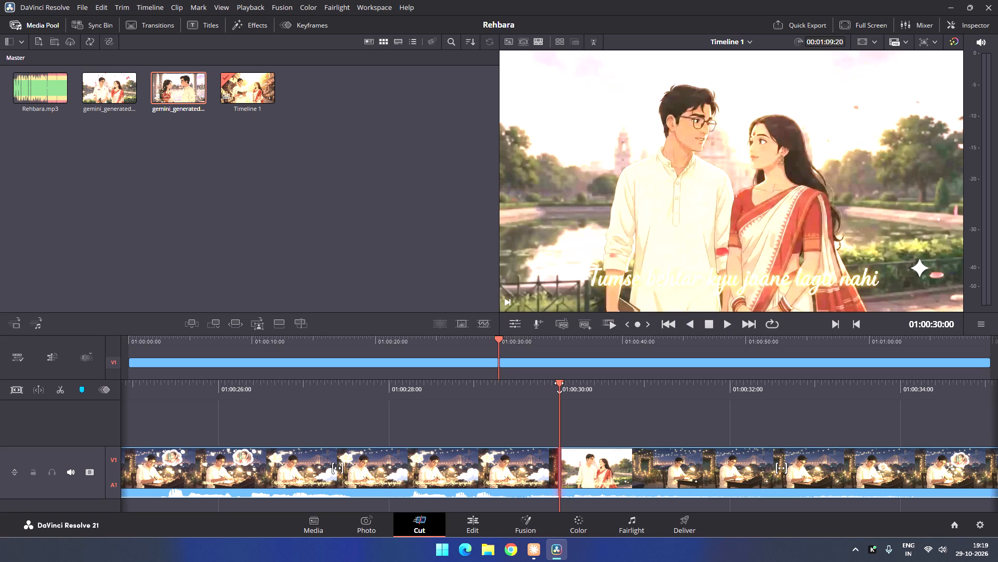
Mute the audio of the track holding the two video clips.
{"action": "left_click", "coordinate": [74, 470]}
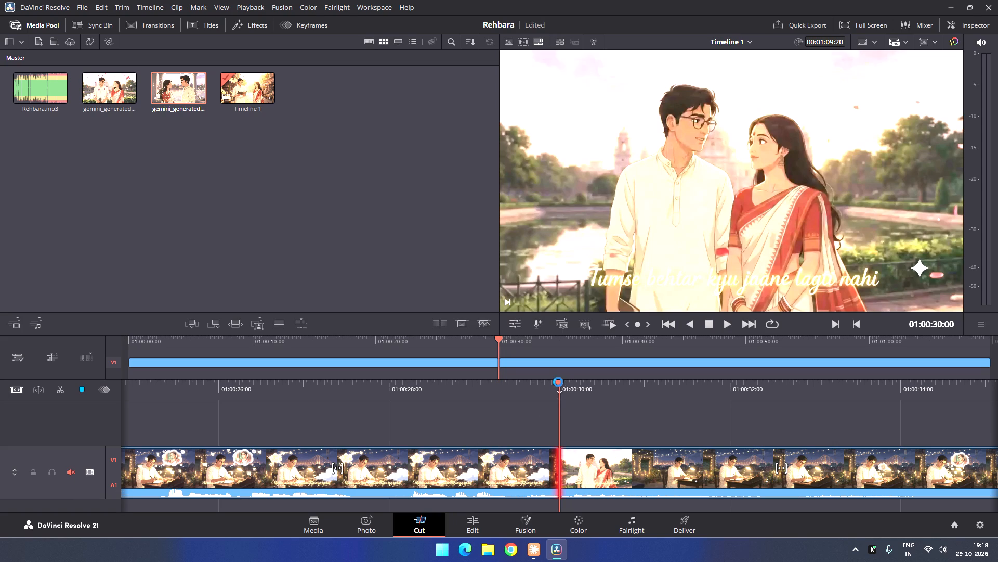
Add Rehbara.mp3 on a new audio track beneath the video, aligned with the timeline start at 01:00:00:00.
{"action": "left_click_drag", "start_coordinate": [558, 380], "coordinate": [997, 367]}
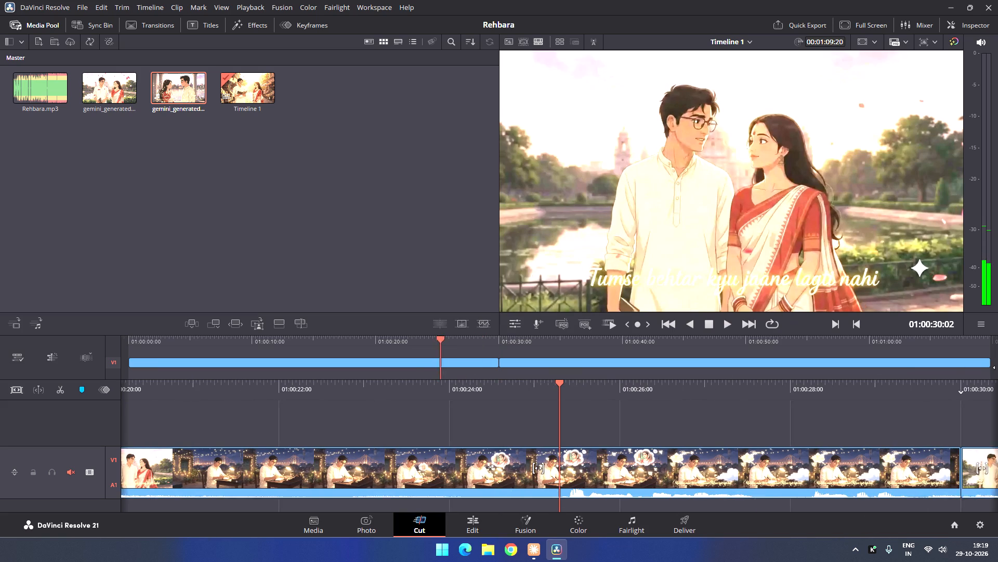
{"action": "left_click_drag", "start_coordinate": [997, 367], "coordinate": [997, 357]}
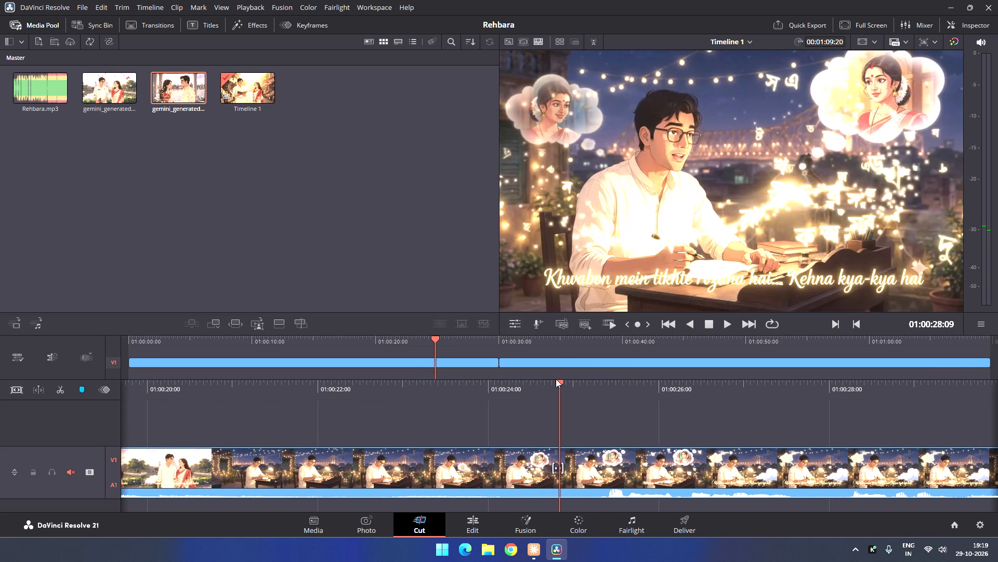
{"action": "left_click_drag", "start_coordinate": [432, 338], "coordinate": [148, 325]}
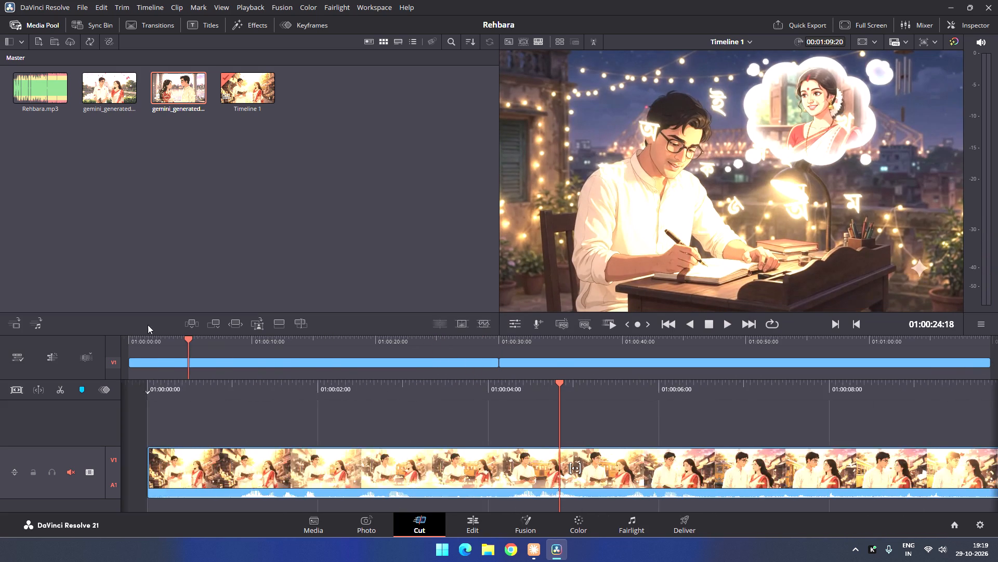
{"action": "left_click_drag", "start_coordinate": [148, 325], "coordinate": [94, 322]}
{"action": "left_click_drag", "start_coordinate": [41, 94], "coordinate": [560, 507]}
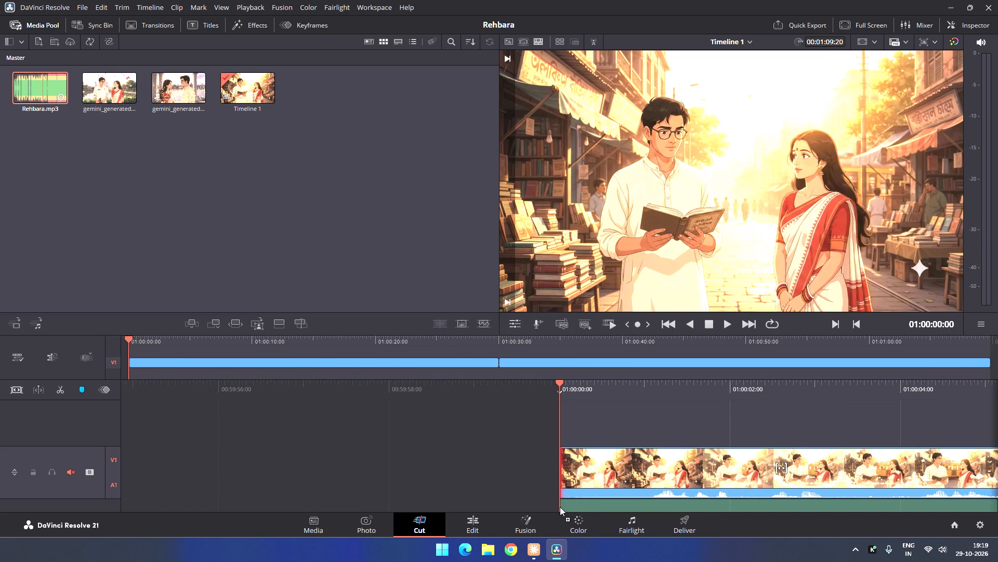
{"action": "left_click_drag", "start_coordinate": [560, 507], "coordinate": [559, 507]}
{"action": "left_click", "coordinate": [573, 488]}
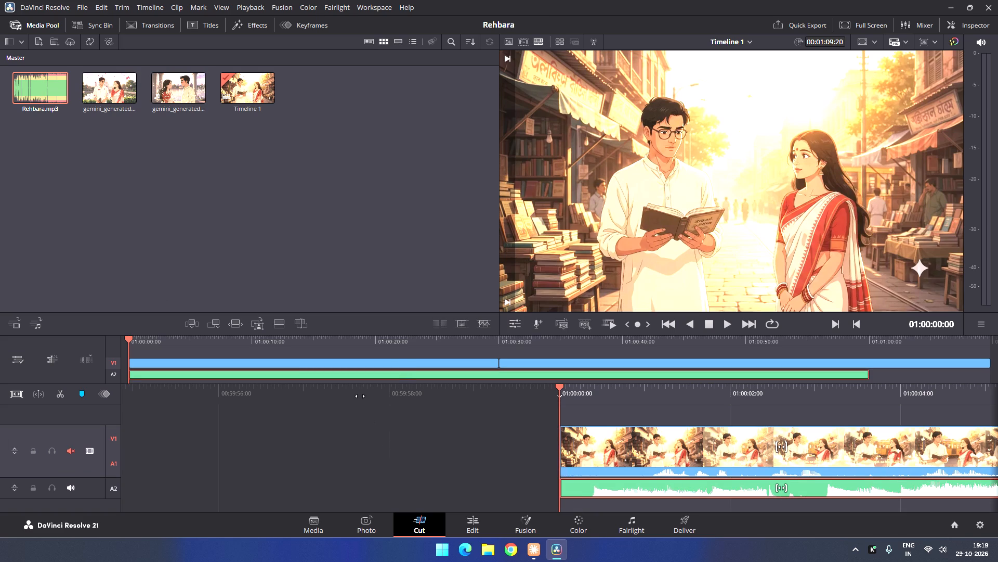
On the Fairlight page, listen to Rehbara.mp3 from the timeline start and replay the passage around 01:00:15:00 to find a cut point.
{"action": "left_click", "coordinate": [625, 521]}
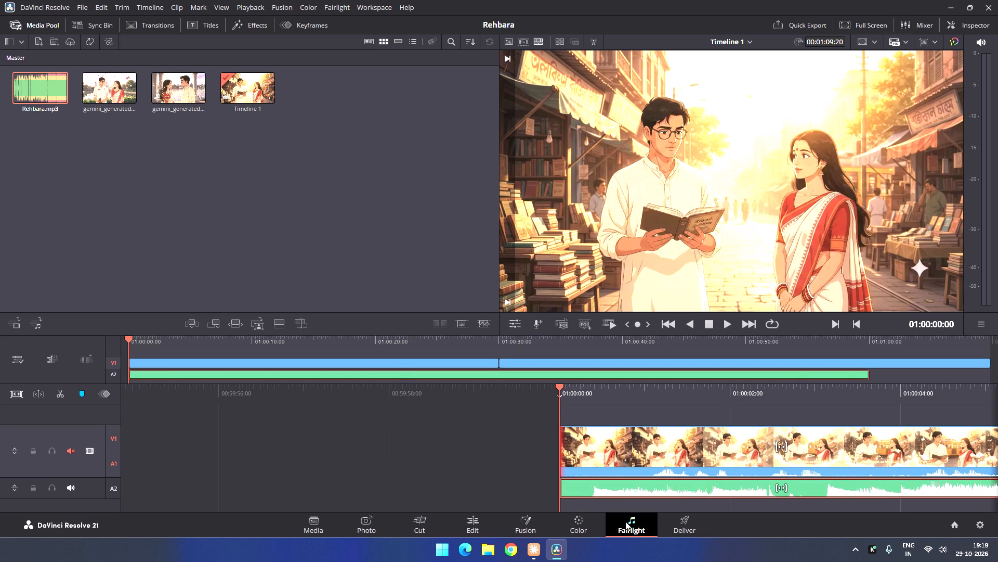
{"action": "left_click", "coordinate": [156, 249]}
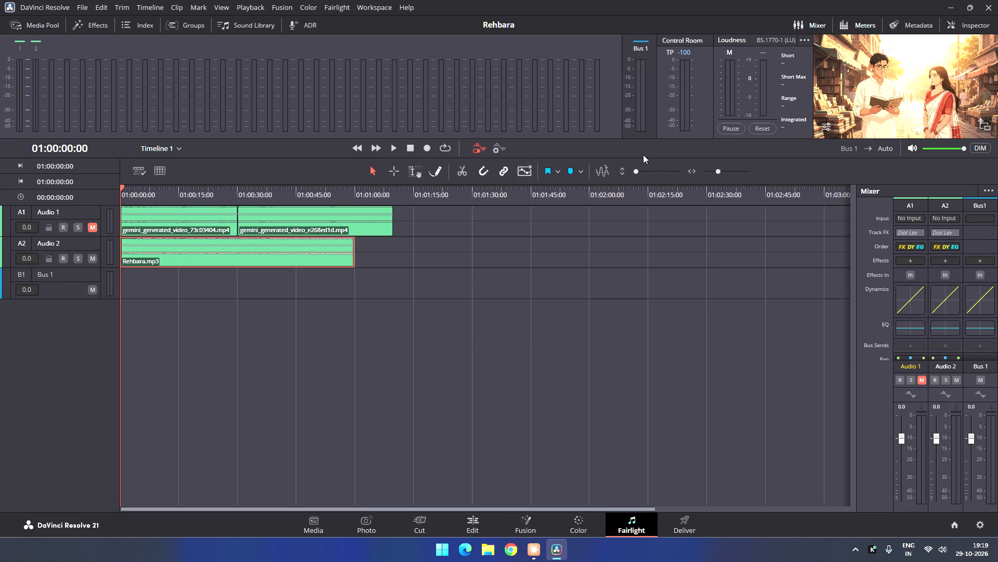
{"action": "left_click", "coordinate": [395, 148]}
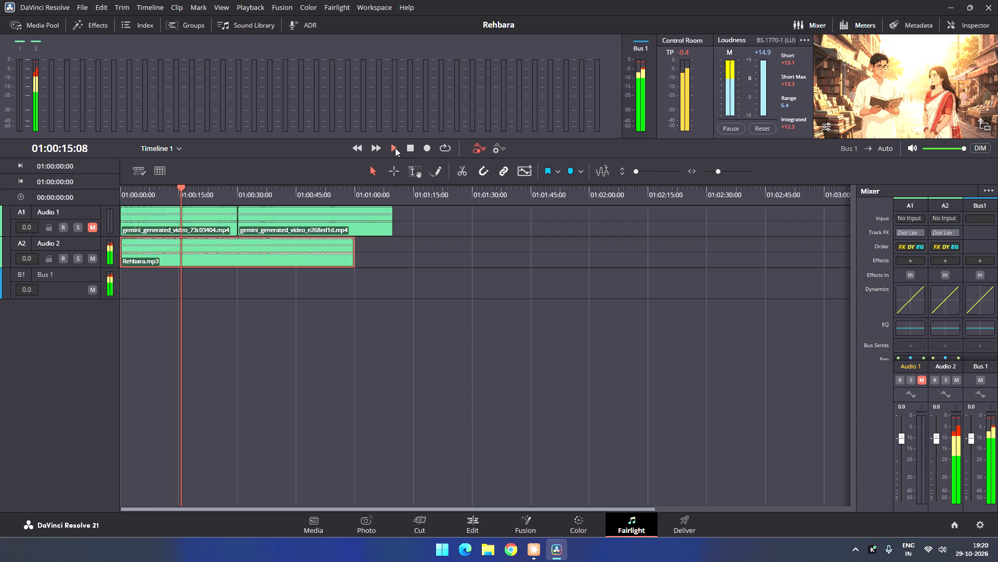
{"action": "left_click", "coordinate": [395, 148]}
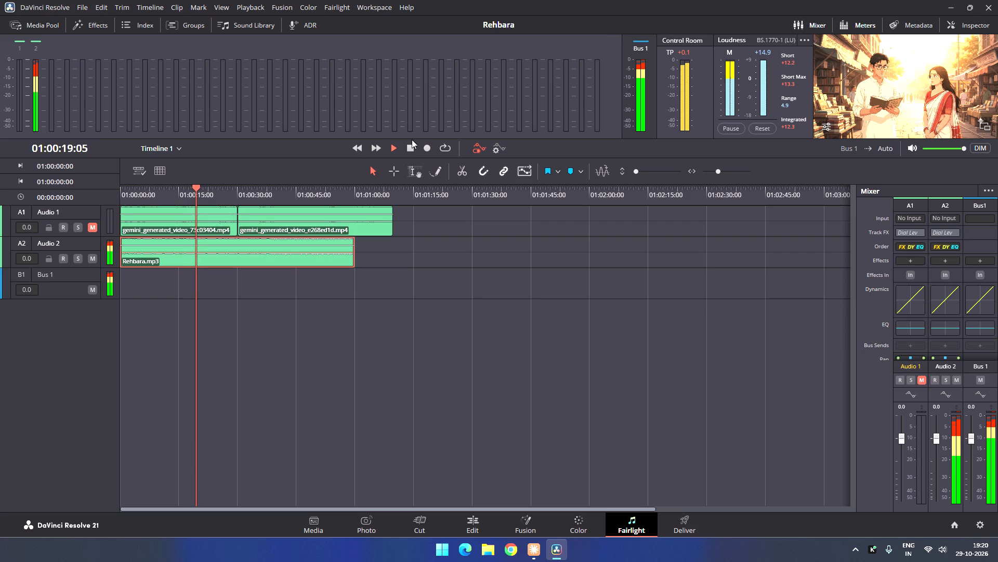
{"action": "left_click", "coordinate": [410, 149]}
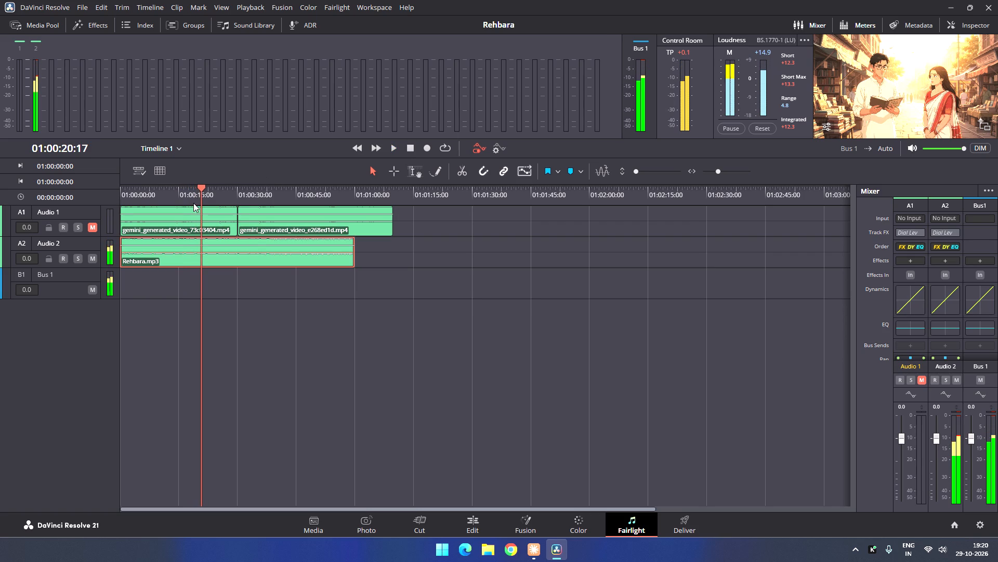
{"action": "left_click_drag", "start_coordinate": [199, 188], "coordinate": [184, 191]}
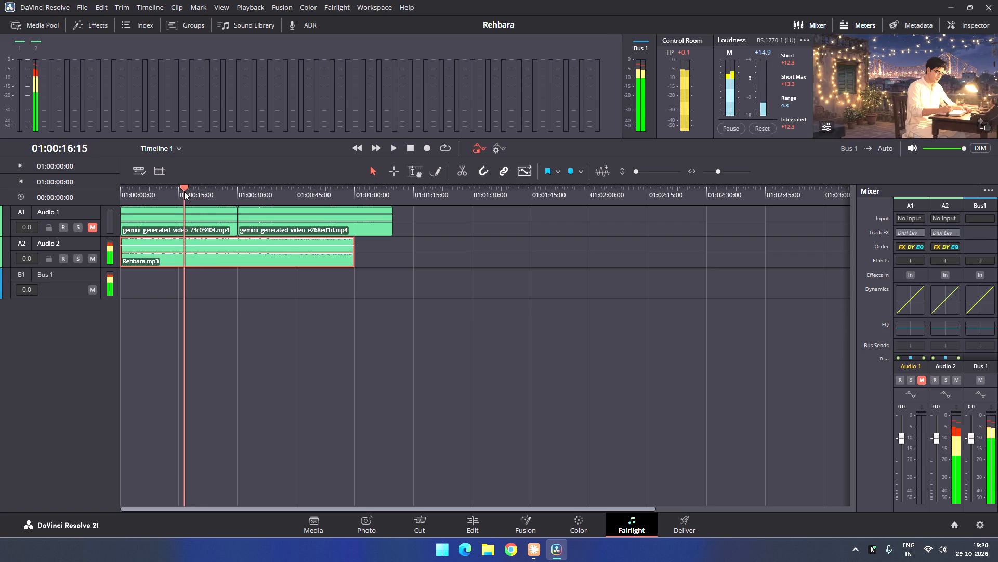
{"action": "left_click_drag", "start_coordinate": [184, 191], "coordinate": [181, 192]}
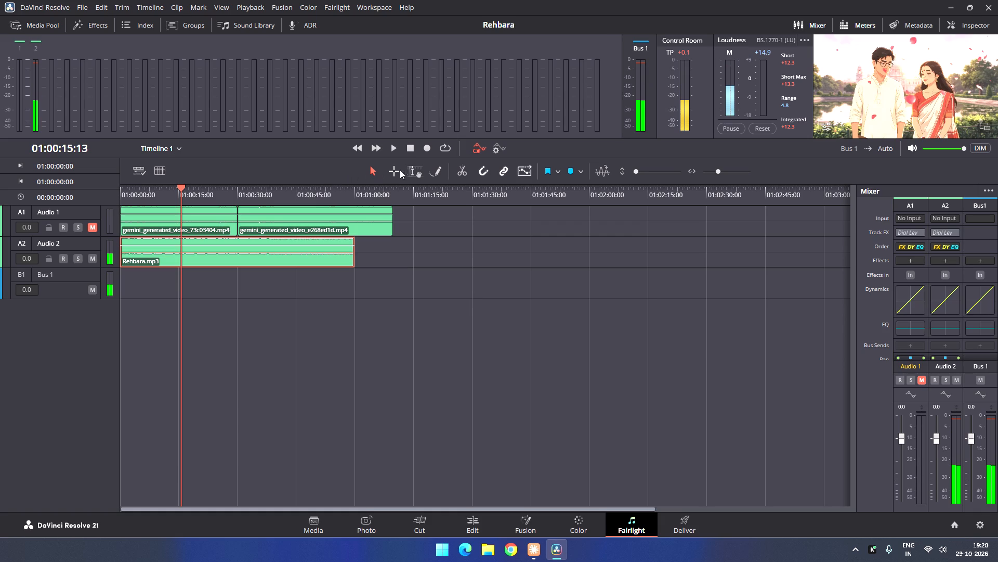
{"action": "left_click", "coordinate": [396, 151]}
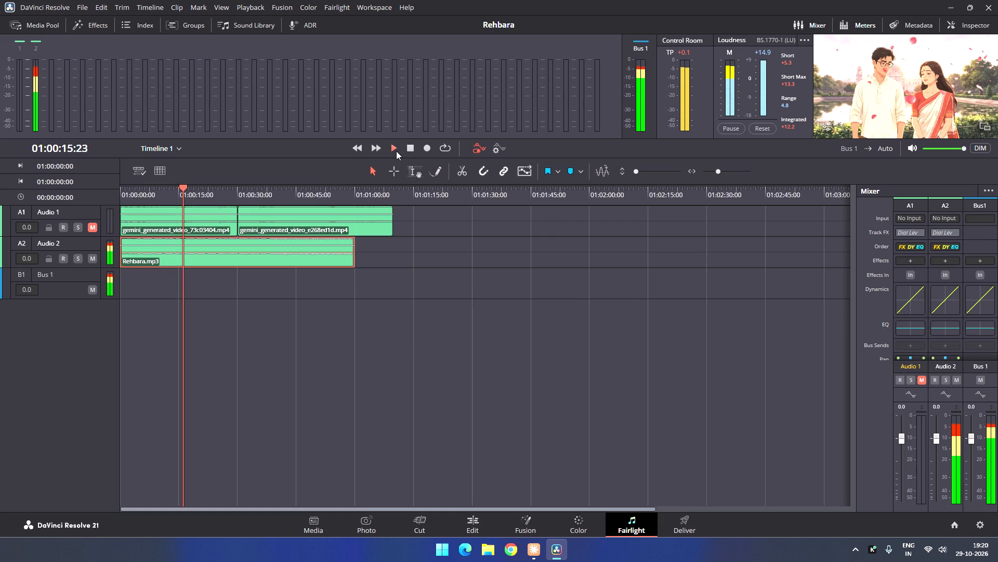
{"action": "left_click", "coordinate": [396, 151]}
{"action": "left_click", "coordinate": [396, 151]}
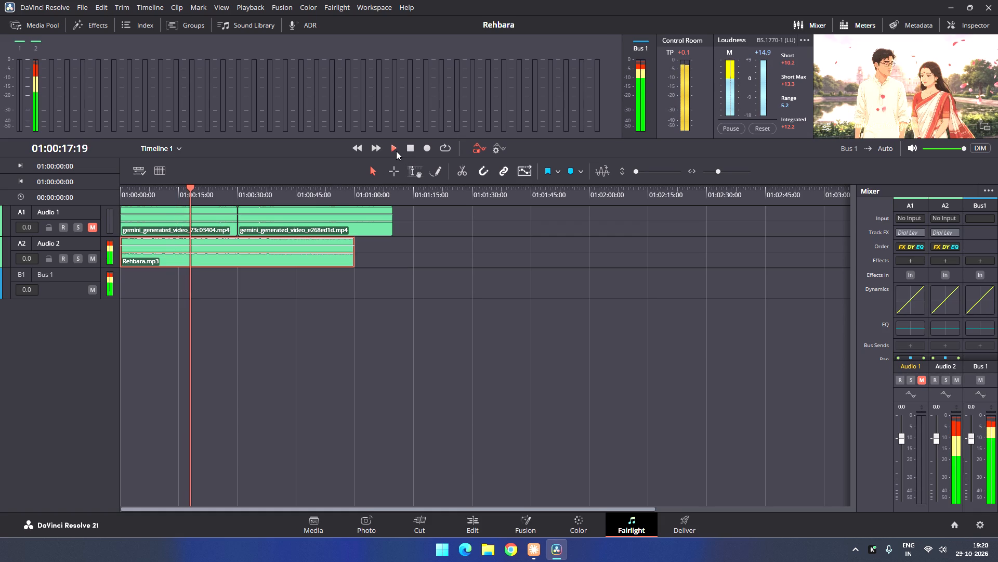
{"action": "left_click", "coordinate": [407, 149]}
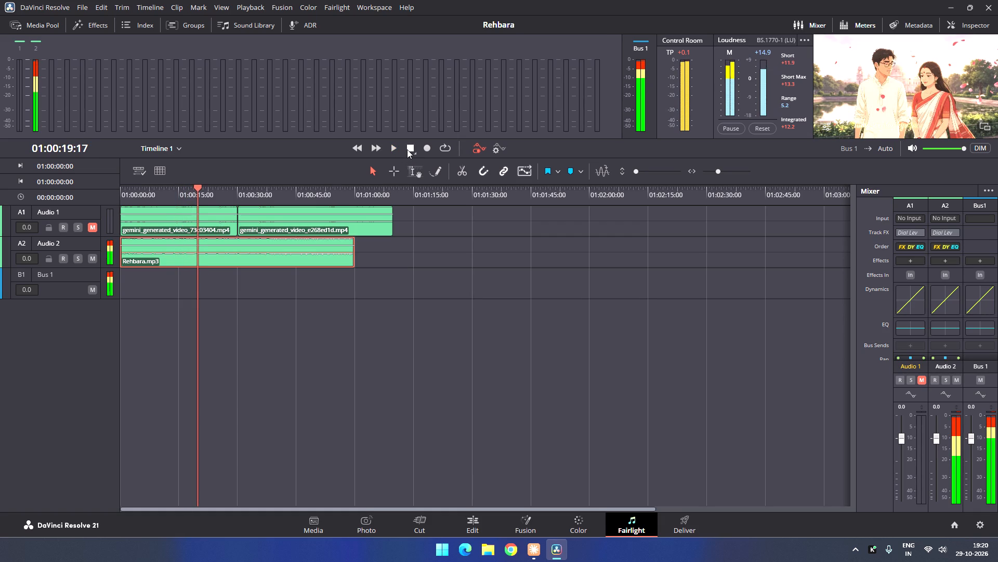
Split Rehbara.mp3 on the Audio 2 track at 01:00:15:03.
{"action": "left_click_drag", "start_coordinate": [194, 187], "coordinate": [185, 189]}
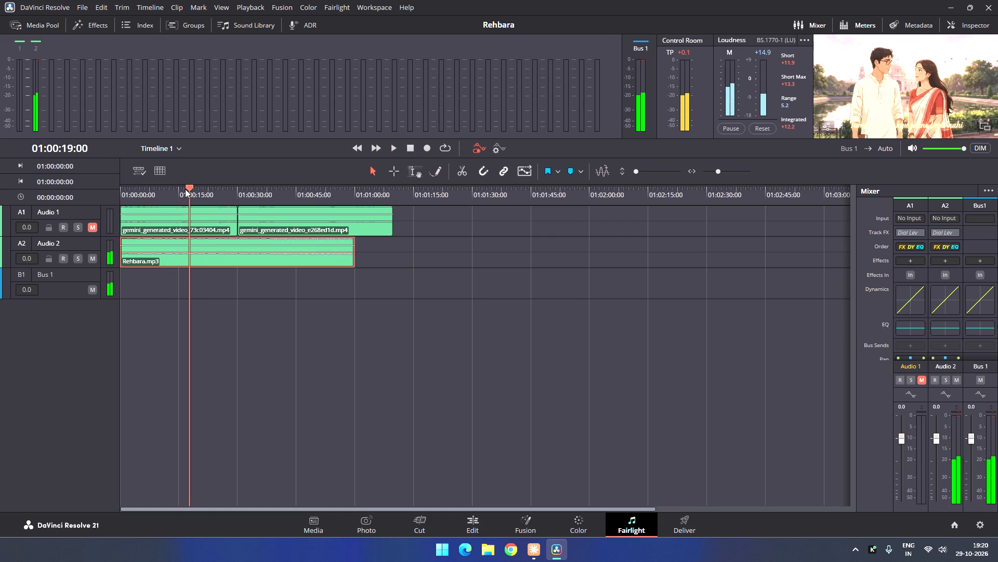
{"action": "left_click_drag", "start_coordinate": [185, 189], "coordinate": [186, 190]}
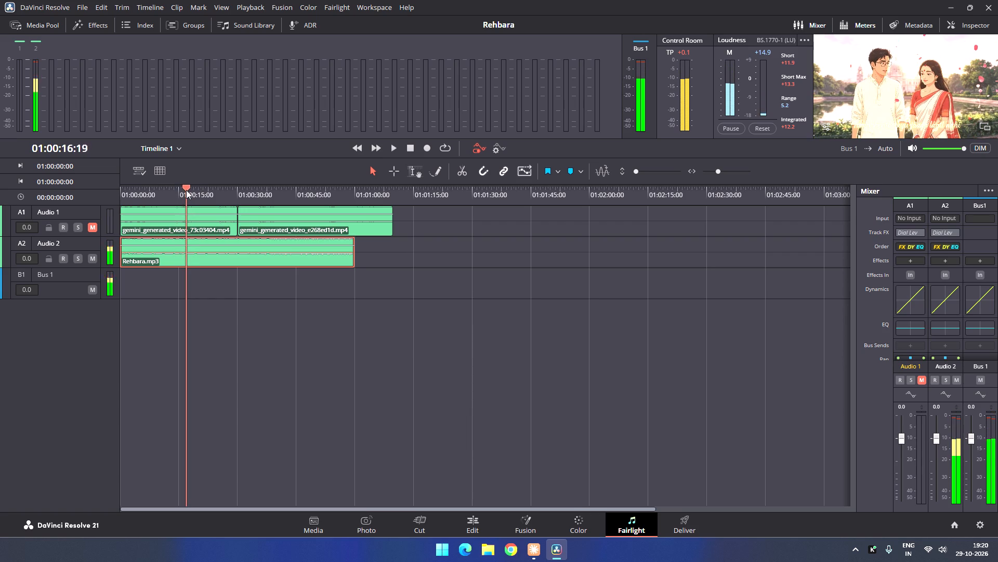
{"action": "left_click_drag", "start_coordinate": [186, 190], "coordinate": [188, 190]}
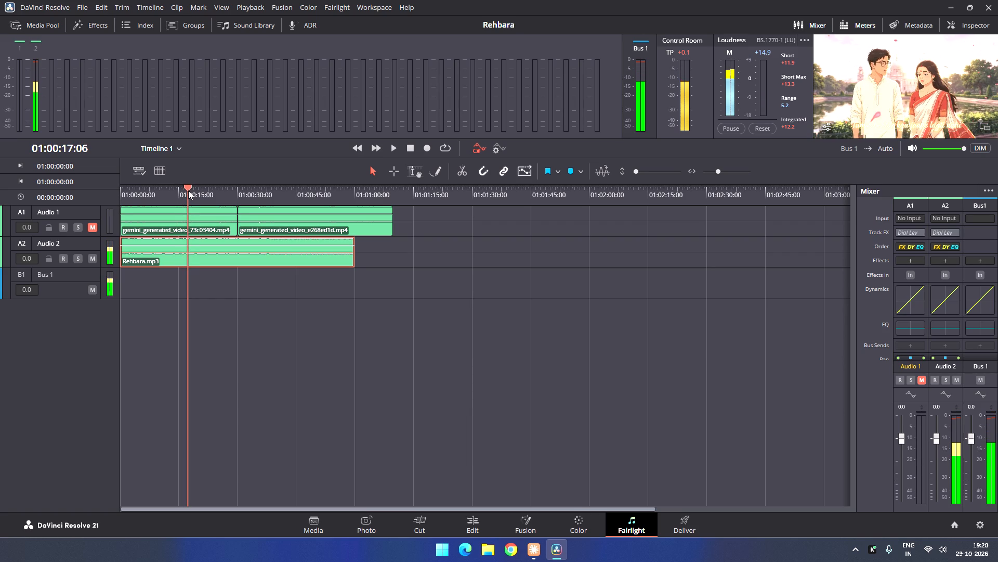
{"action": "left_click_drag", "start_coordinate": [188, 190], "coordinate": [182, 191]}
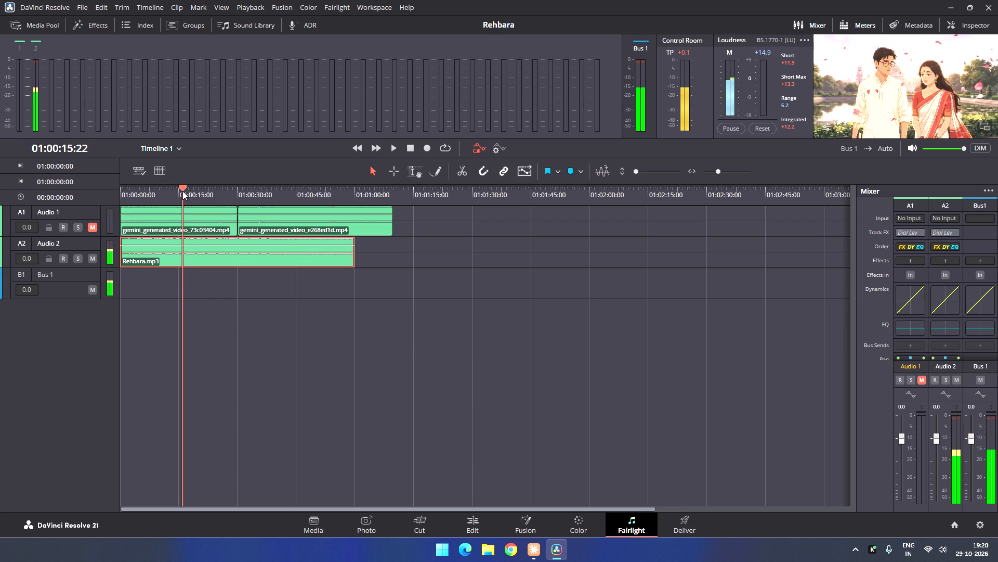
{"action": "left_click_drag", "start_coordinate": [182, 191], "coordinate": [179, 191]}
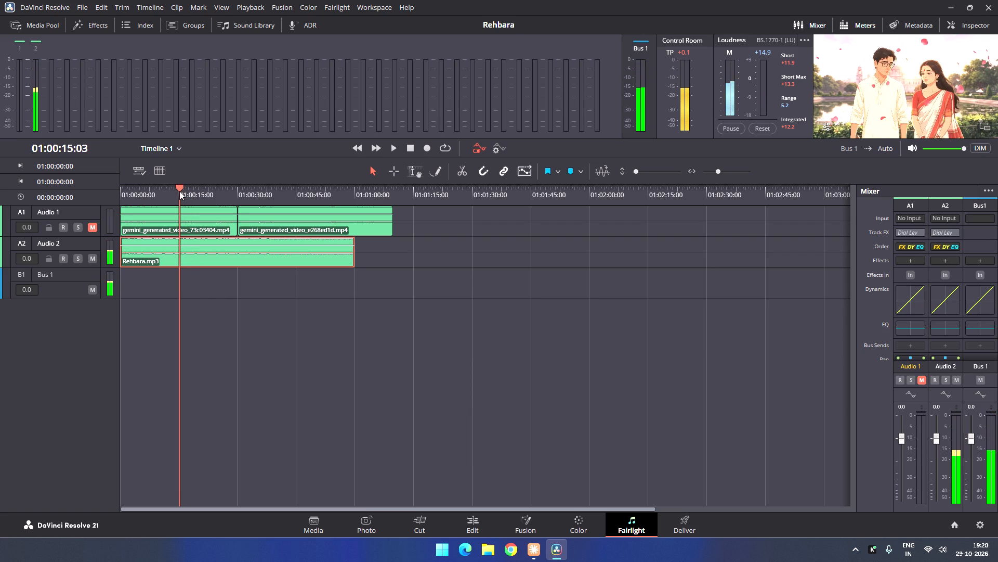
{"action": "left_click", "coordinate": [467, 177]}
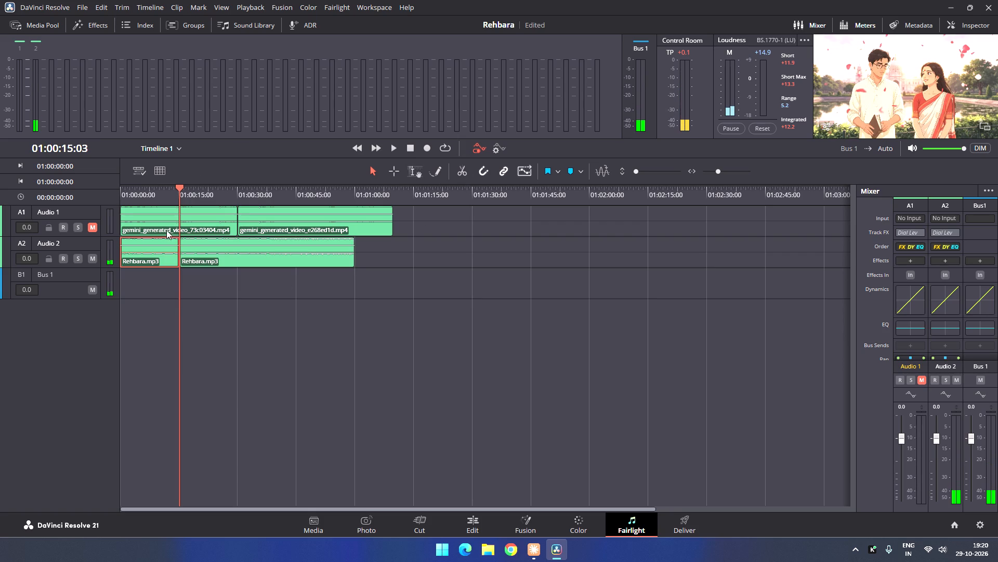
Play the timeline from the Rehbara.mp3 cut at 01:00:15:03 to check where the song continues.
{"action": "left_click", "coordinate": [390, 152]}
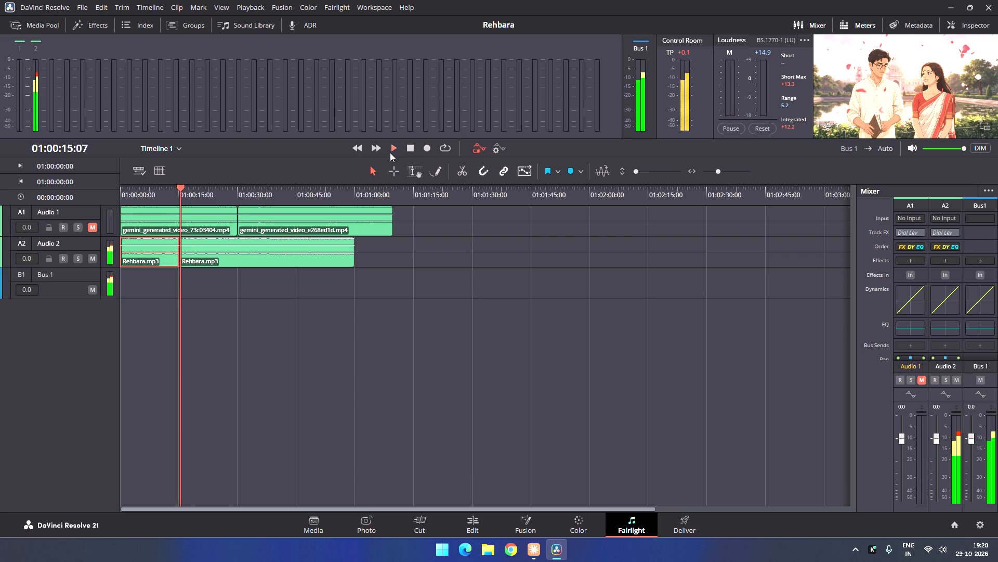
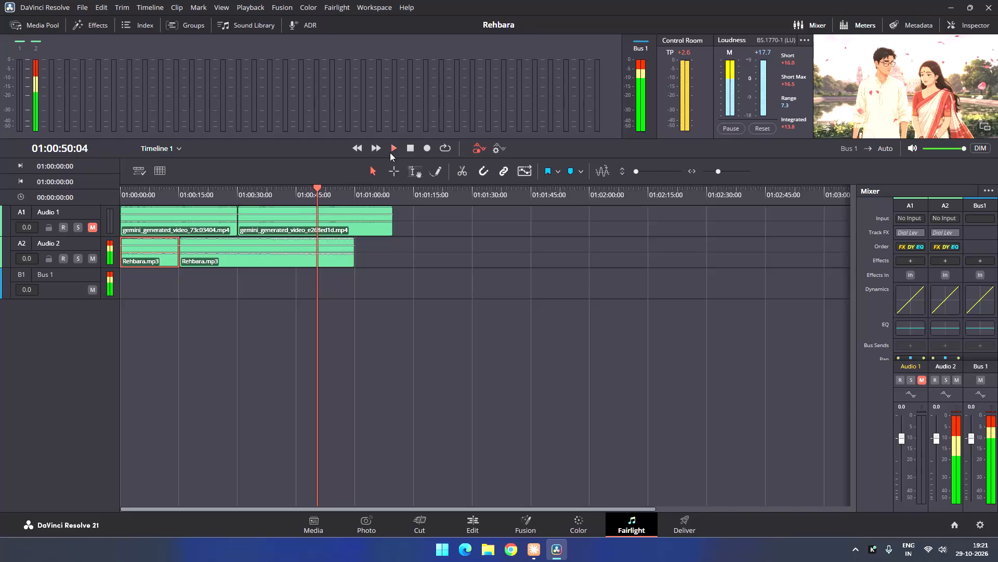
Stop playback at 01:00:51:08 and split the second video's audio and Rehbara.mp3 at that point.
{"action": "left_click", "coordinate": [407, 148]}
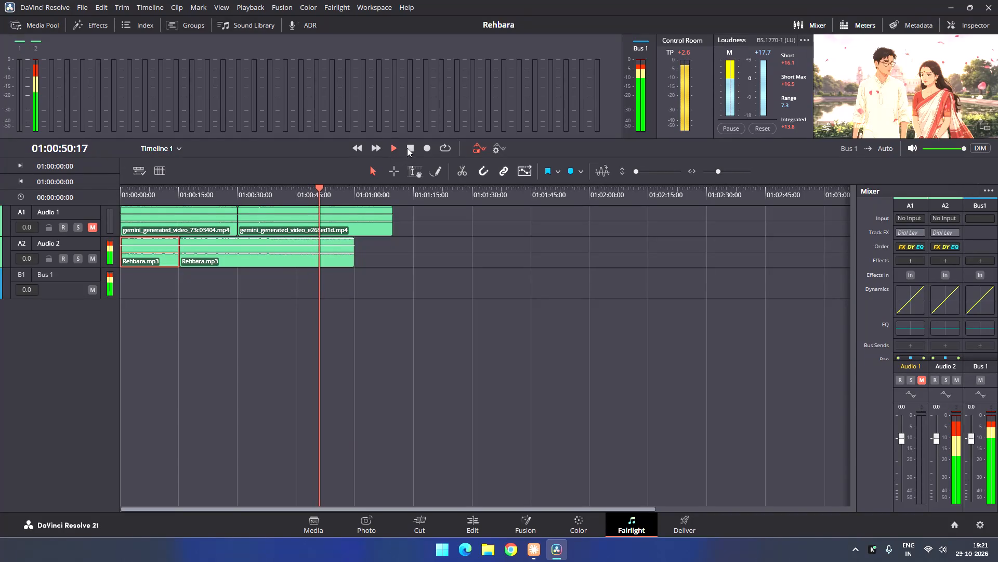
{"action": "left_click", "coordinate": [464, 172]}
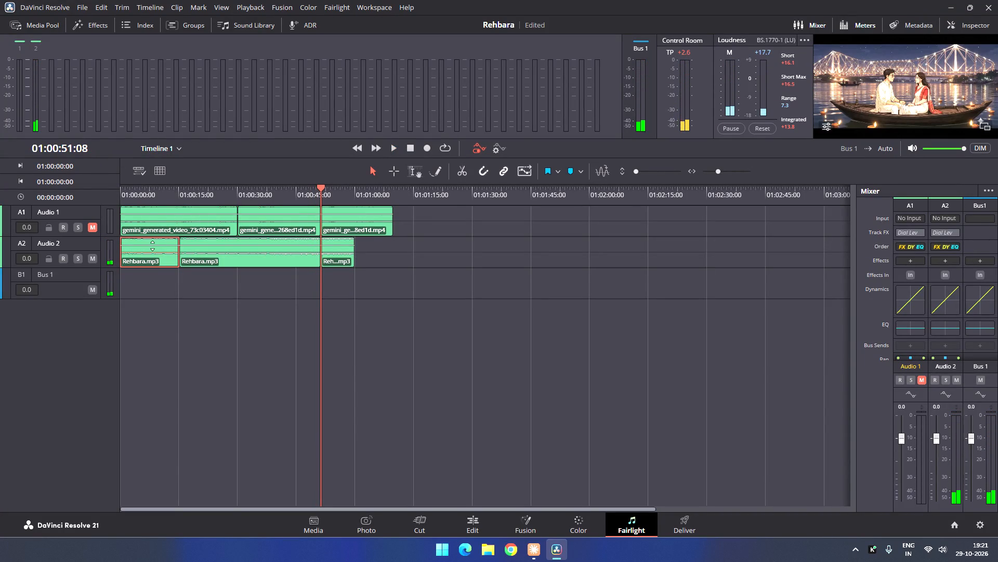
Ripple-delete the first Rehbara.mp3 segment, from the timeline start to the cut at 01:00:15:03.
{"action": "left_click", "coordinate": [152, 246]}
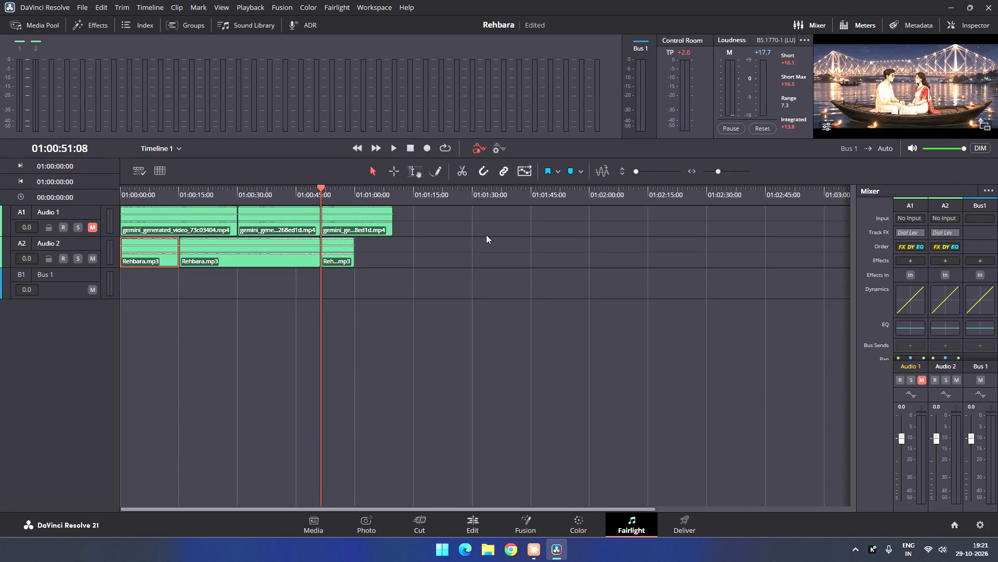
{"action": "key", "text": "Delete"}
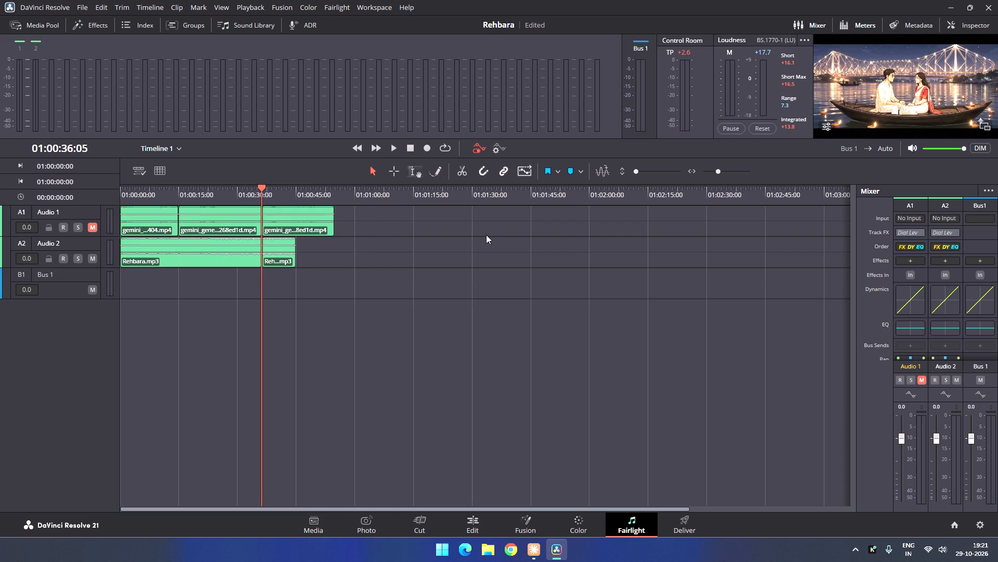
Delete the leftover Rehbara.mp3 segment after the cut at 01:00:36:05 on the Audio 2 track.
{"action": "left_click", "coordinate": [281, 244]}
{"action": "key", "text": "Delete"}
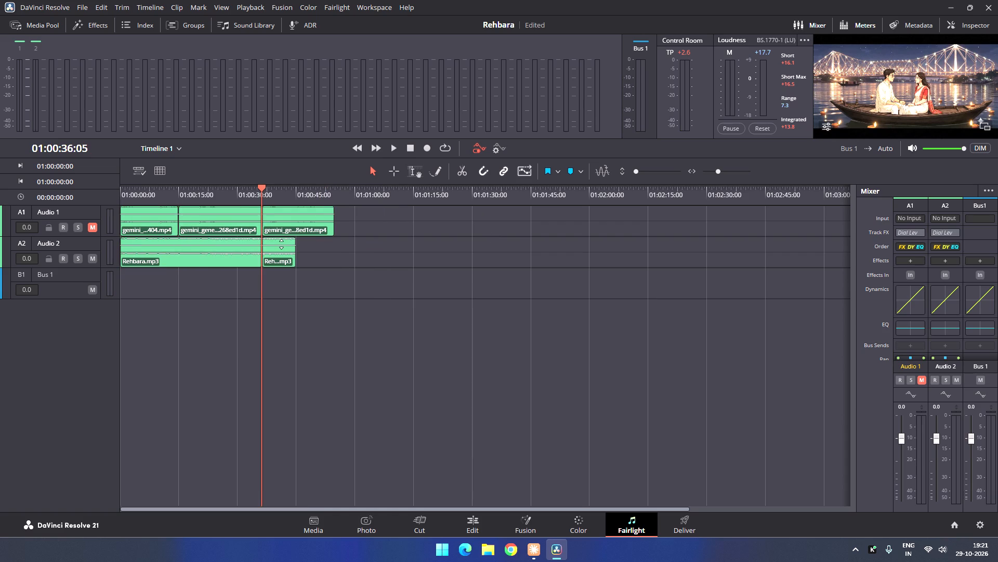
{"action": "left_click", "coordinate": [285, 246]}
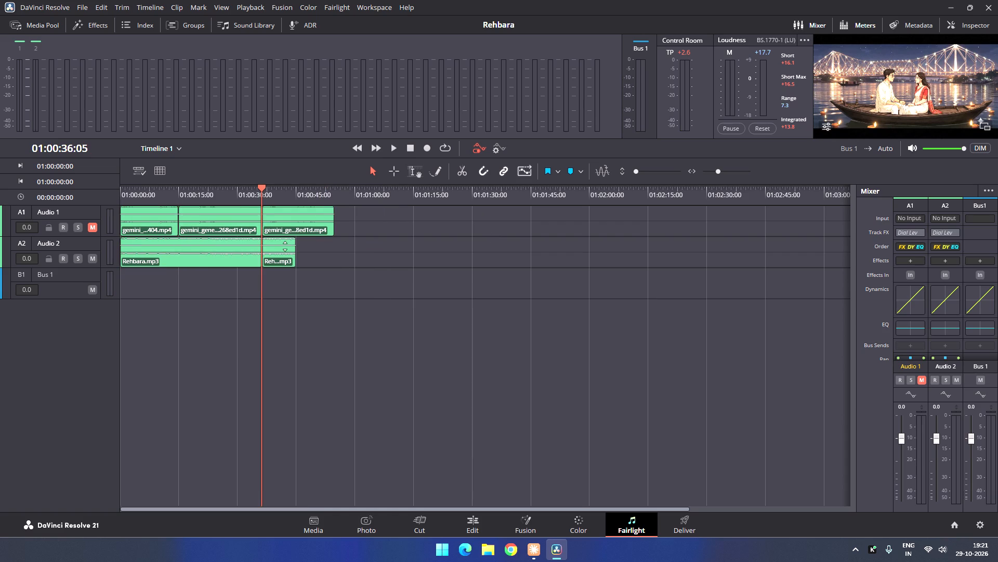
{"action": "left_click", "coordinate": [291, 261]}
{"action": "left_click", "coordinate": [284, 249]}
{"action": "key", "text": "Delete"}
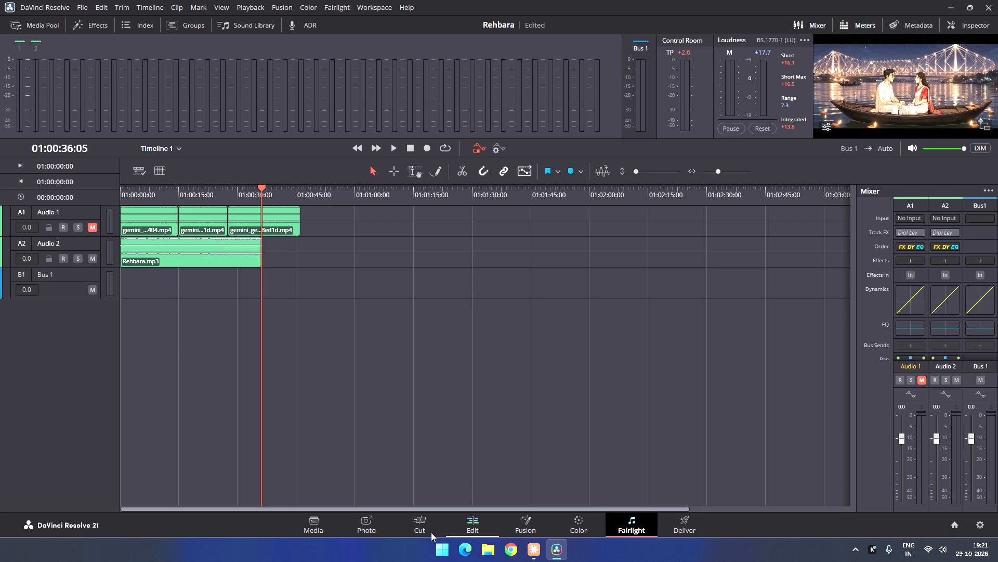
On the Cut page, scrub from 01:00:36:05 back to 01:00:00:00 to review the video against the trimmed song.
{"action": "left_click", "coordinate": [372, 534]}
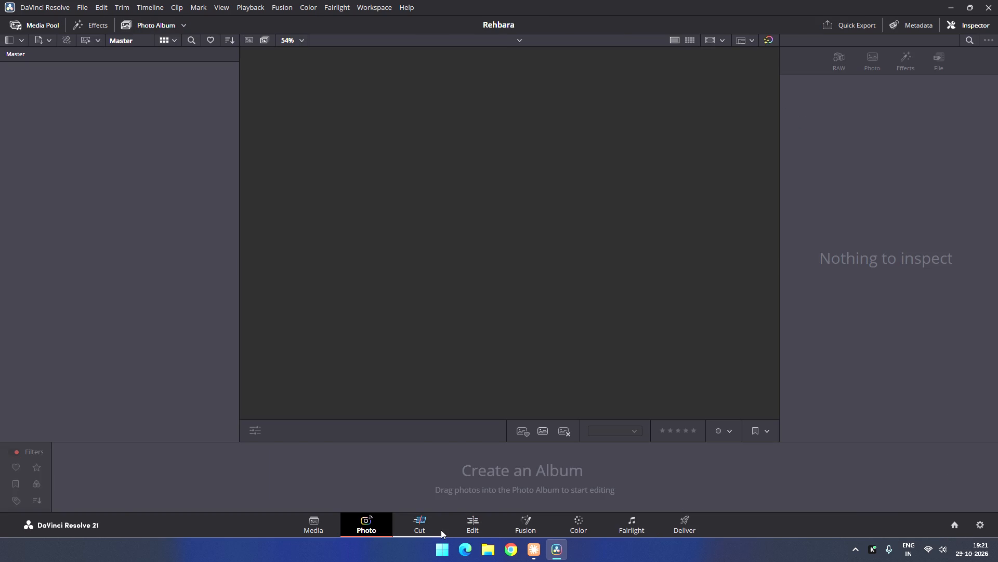
{"action": "left_click", "coordinate": [441, 530]}
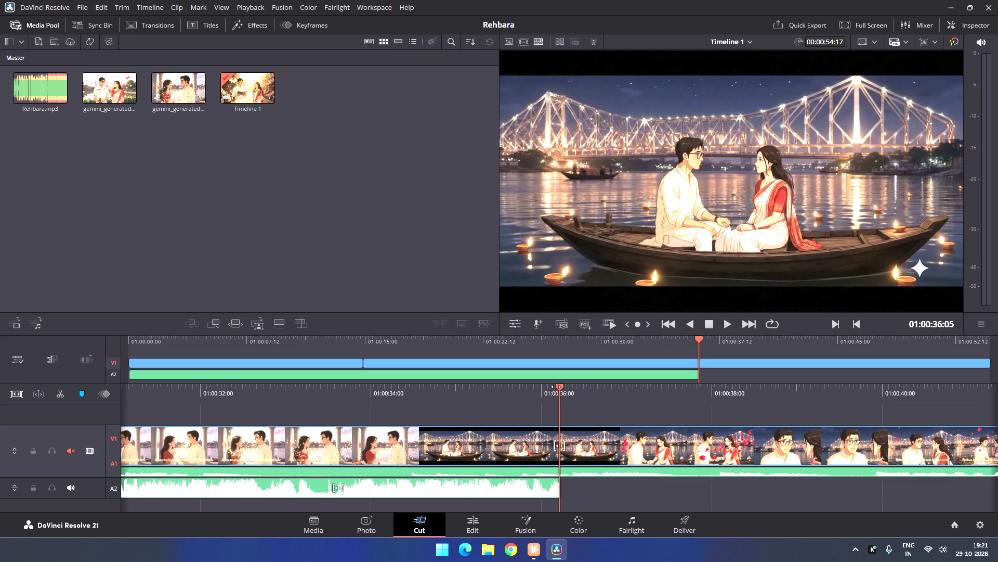
{"action": "left_click_drag", "start_coordinate": [556, 387], "coordinate": [895, 391]}
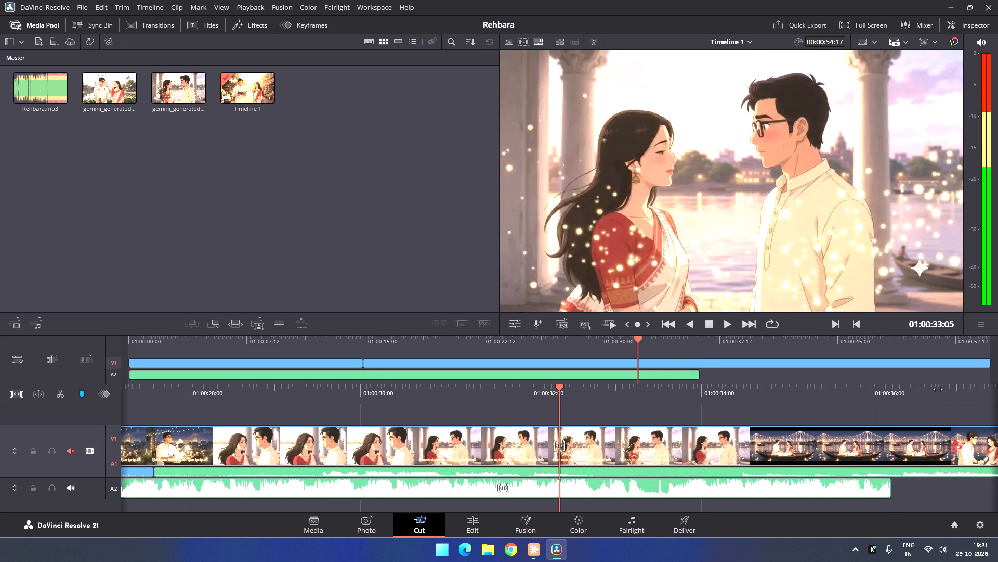
{"action": "left_click_drag", "start_coordinate": [562, 386], "coordinate": [674, 382]}
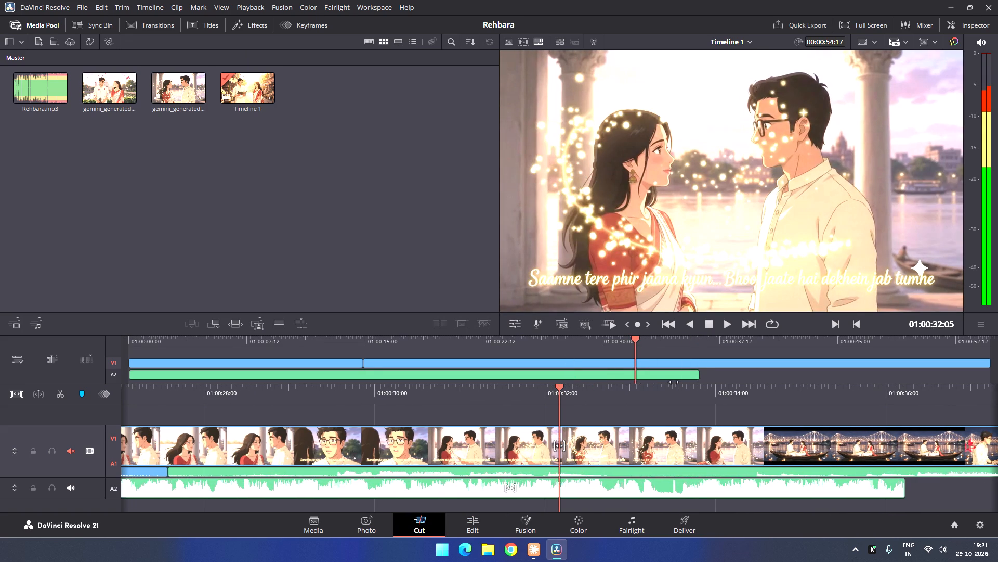
{"action": "left_click_drag", "start_coordinate": [674, 382], "coordinate": [851, 386]}
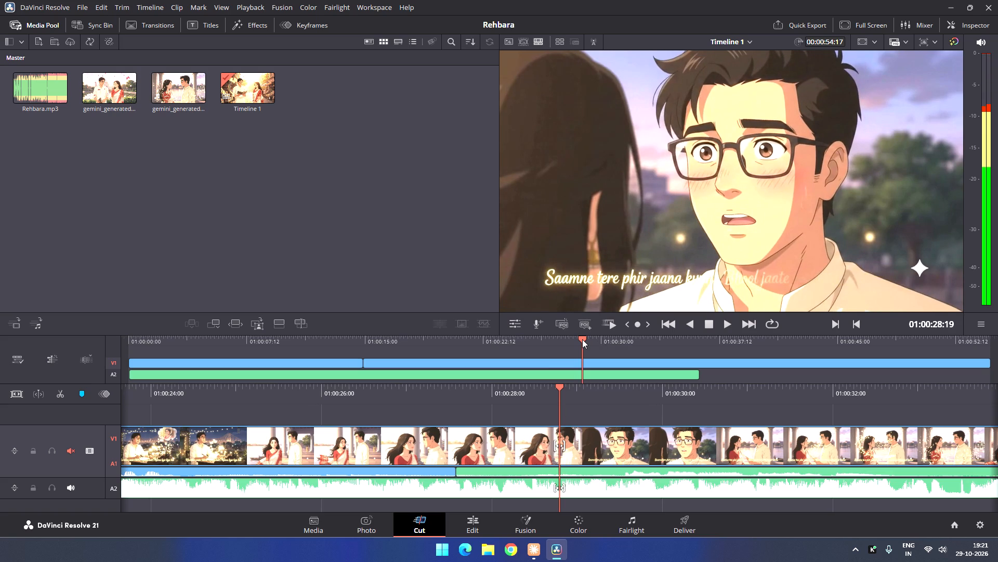
{"action": "left_click_drag", "start_coordinate": [582, 339], "coordinate": [168, 353]}
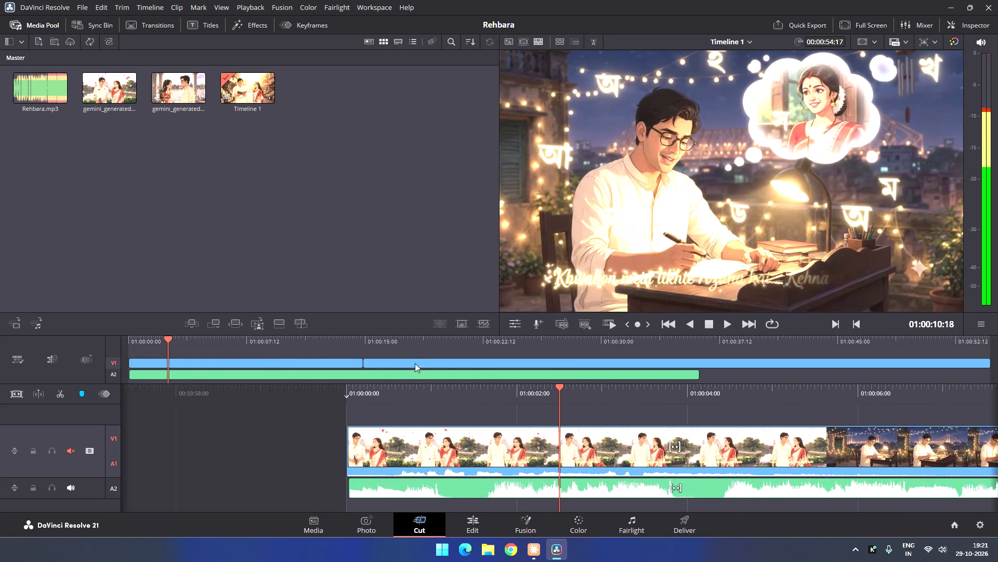
{"action": "left_click_drag", "start_coordinate": [562, 385], "coordinate": [813, 390]}
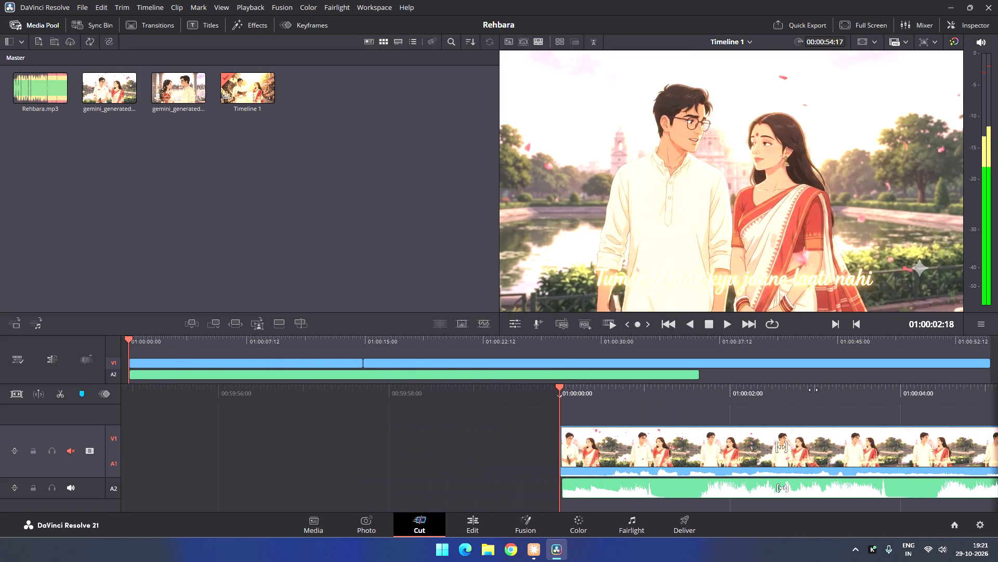
{"action": "left_click_drag", "start_coordinate": [813, 390], "coordinate": [828, 389]}
{"action": "left_click", "coordinate": [648, 231]}
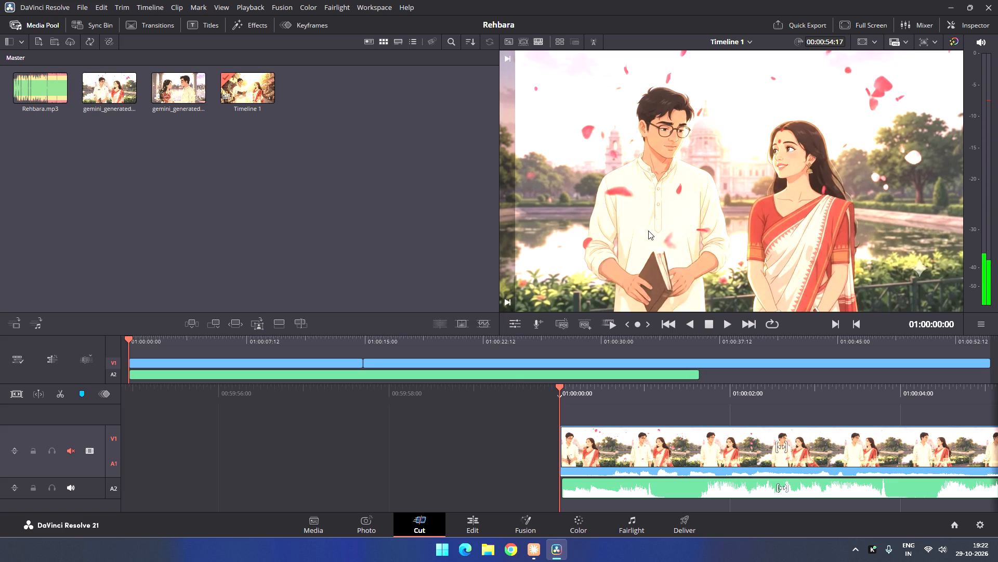
Open the speed settings of the first video clip on the timeline.
{"action": "left_click", "coordinate": [677, 449]}
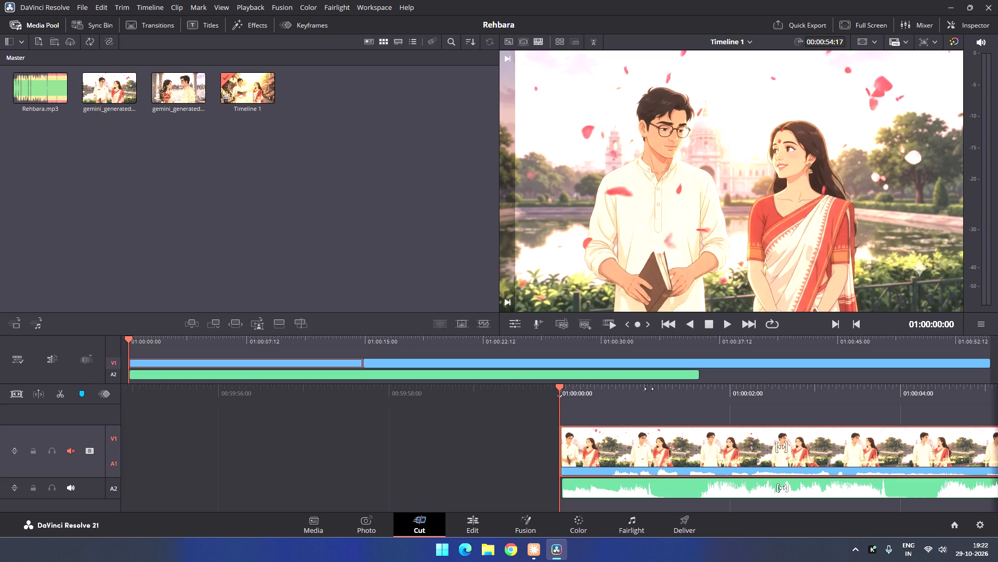
{"action": "right_click", "coordinate": [652, 448]}
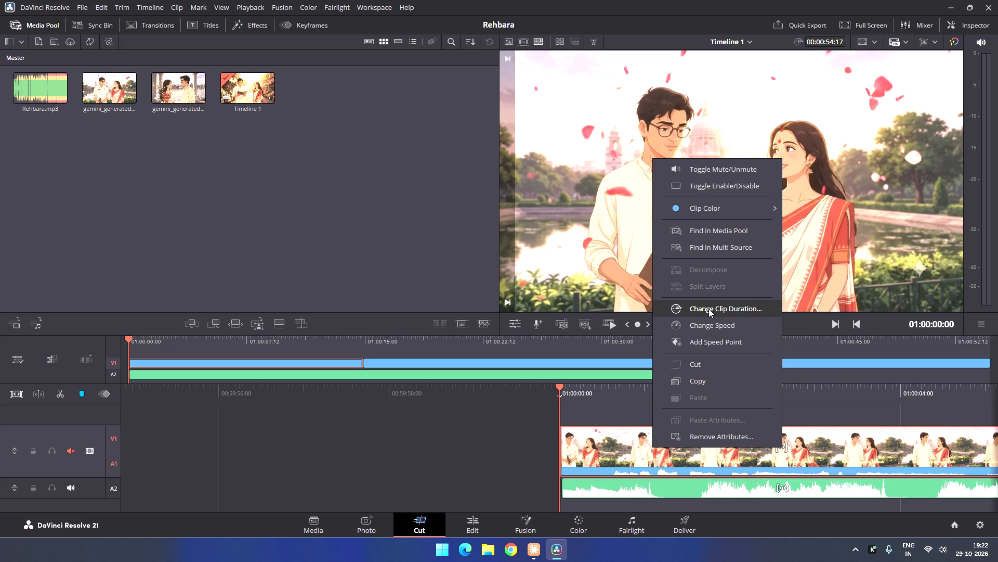
{"action": "left_click", "coordinate": [708, 318]}
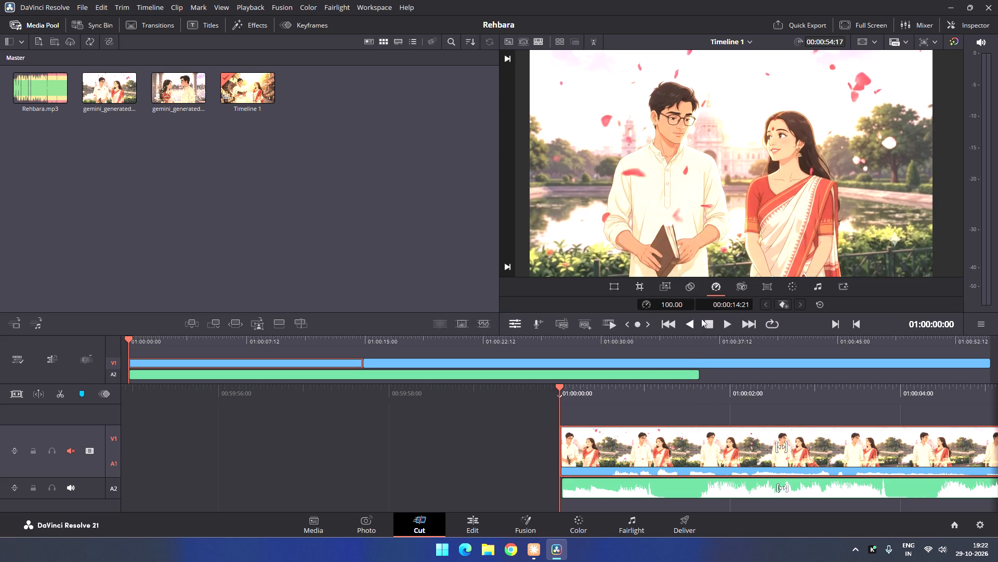
Play from the timeline start to about 01:00:07:23 to check the sync with the song, and return to 01:00:00:00.
{"action": "left_click", "coordinate": [725, 325]}
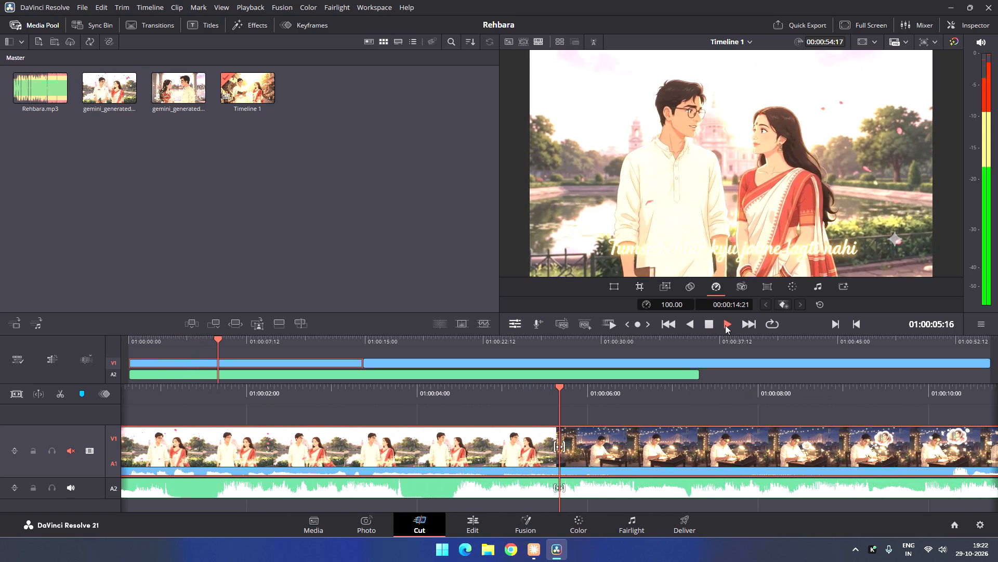
{"action": "left_click", "coordinate": [713, 321]}
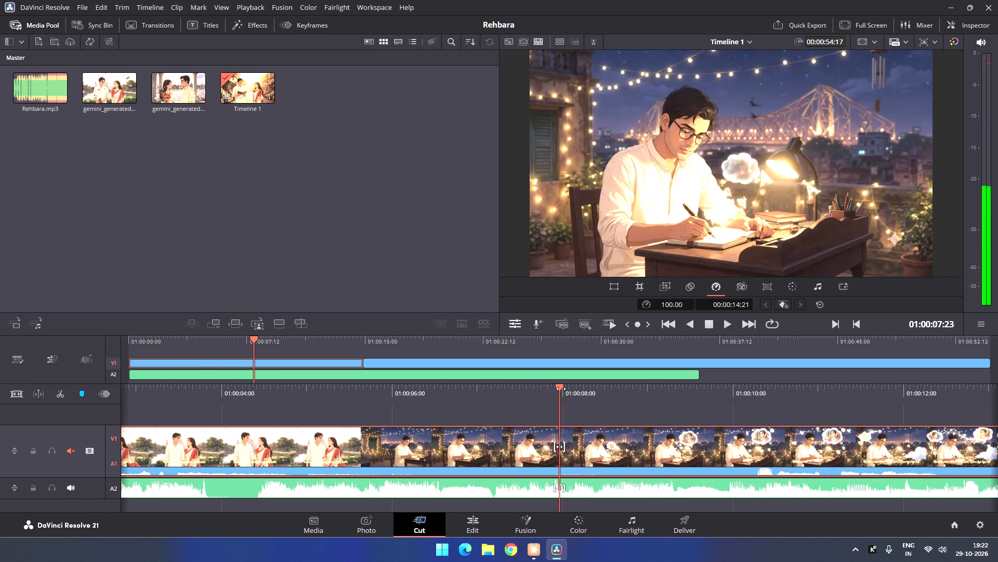
{"action": "left_click_drag", "start_coordinate": [561, 389], "coordinate": [761, 385]}
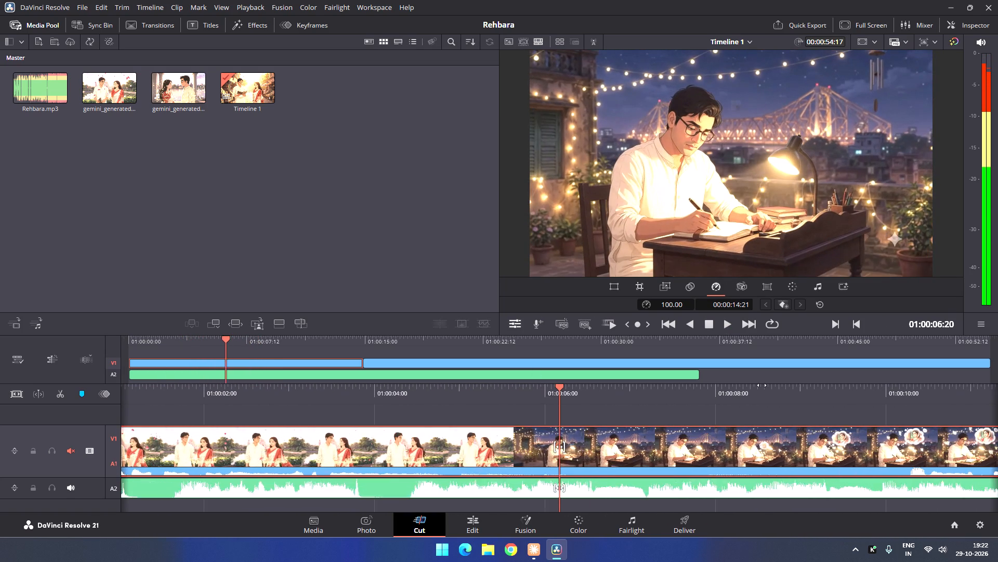
{"action": "left_click_drag", "start_coordinate": [761, 385], "coordinate": [997, 386]}
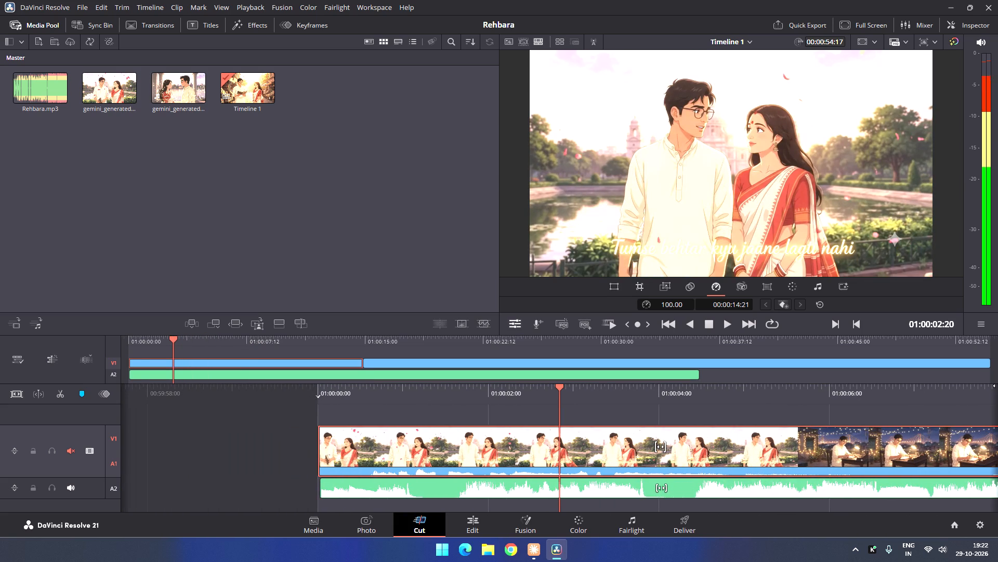
{"action": "left_click_drag", "start_coordinate": [561, 386], "coordinate": [615, 385]}
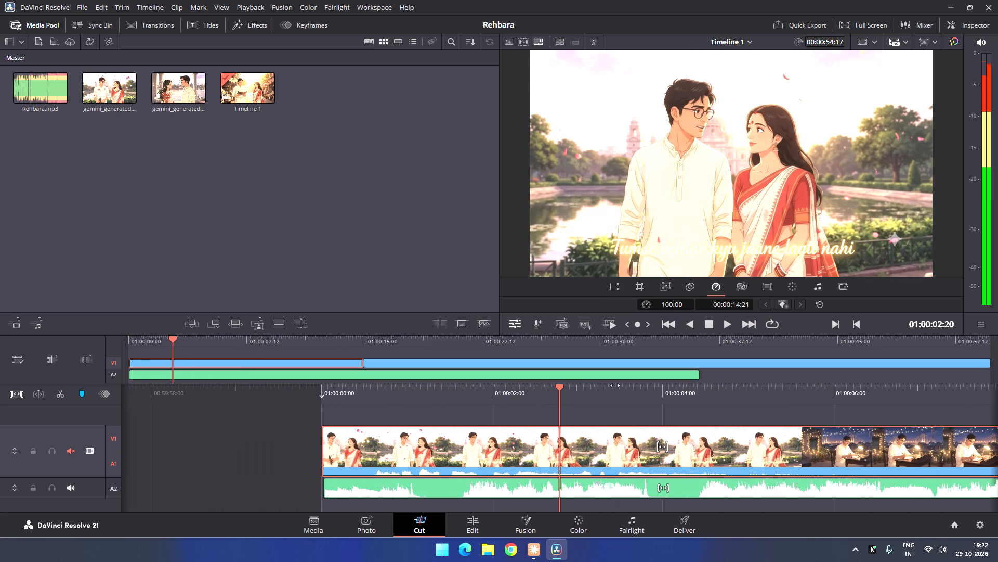
{"action": "left_click_drag", "start_coordinate": [615, 385], "coordinate": [841, 377]}
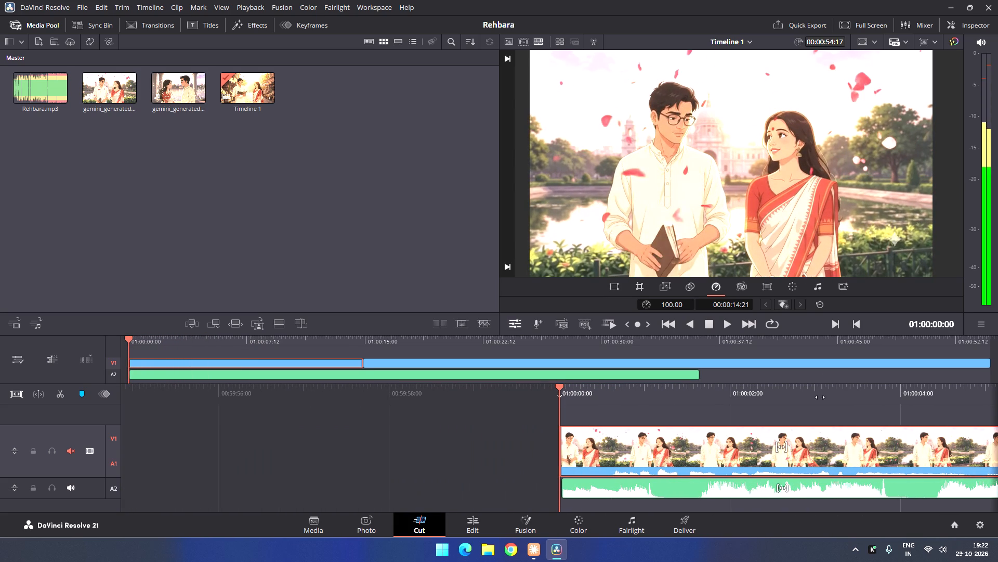
Replace the shortened first video clip with the full first gemini_generated clip from the media pool, starting at 01:00:00:00.
{"action": "left_click", "coordinate": [733, 448]}
{"action": "key", "text": "Delete"}
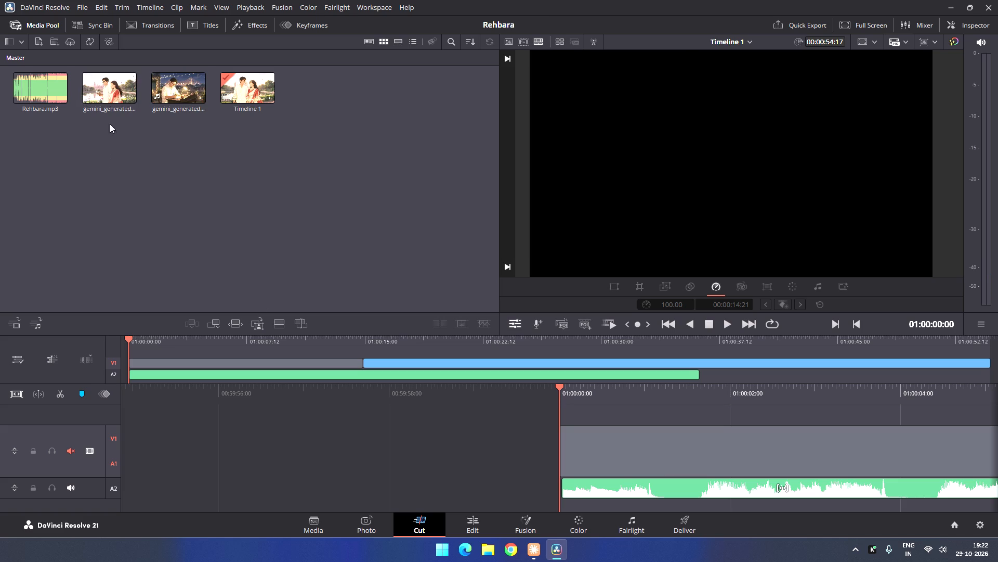
{"action": "left_click_drag", "start_coordinate": [110, 88], "coordinate": [572, 457]}
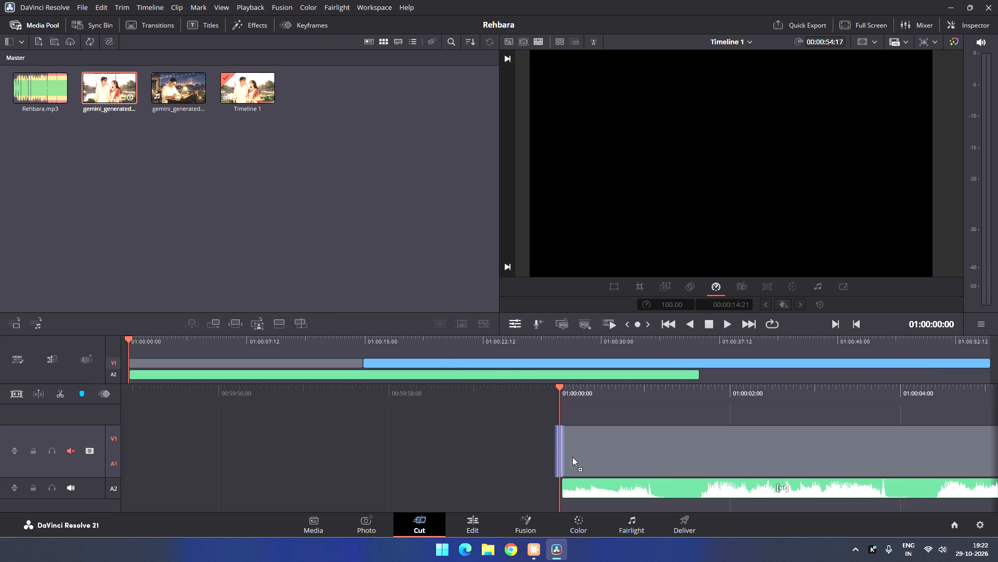
{"action": "left_click_drag", "start_coordinate": [572, 457], "coordinate": [579, 457]}
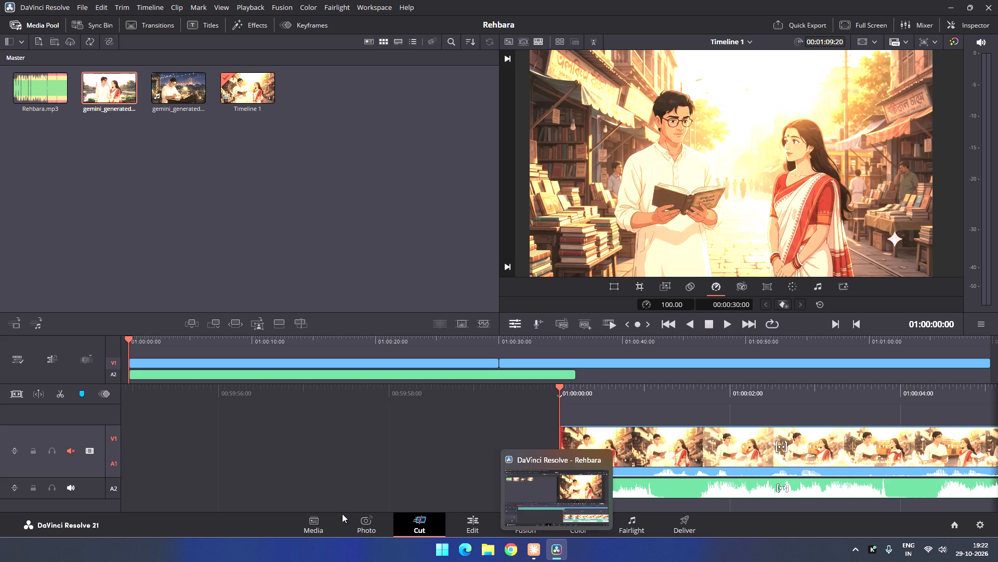
Play the reinserted clip with the song from the timeline start to about 01:00:10:10 to check their sync.
{"action": "left_click", "coordinate": [729, 325]}
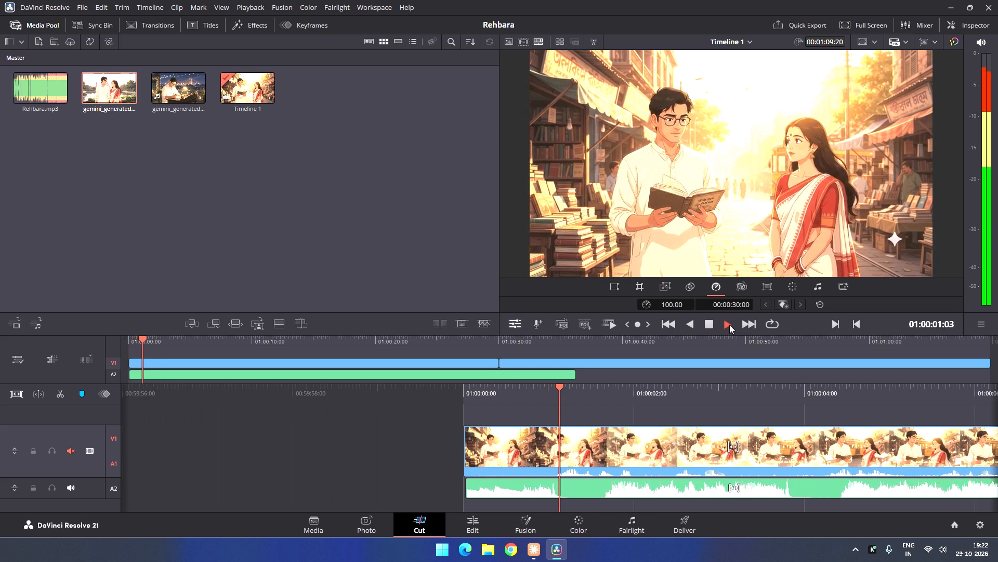
{"action": "left_click", "coordinate": [710, 325]}
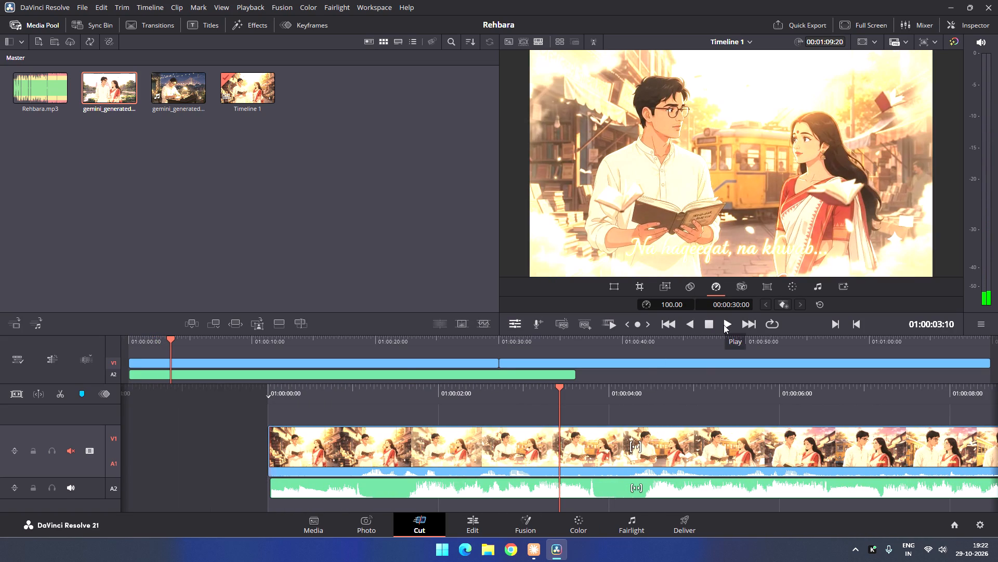
{"action": "left_click", "coordinate": [724, 325]}
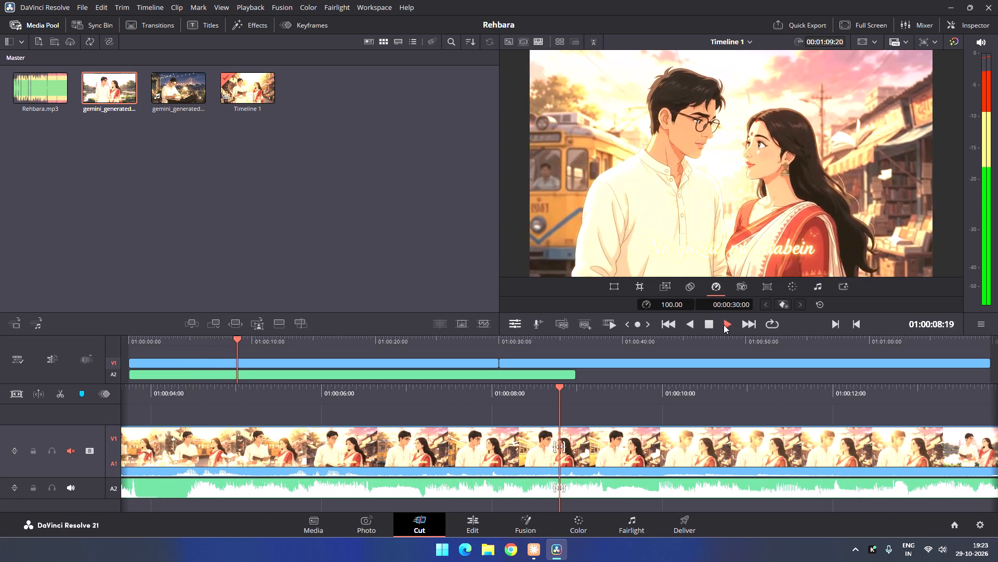
{"action": "left_click", "coordinate": [713, 323]}
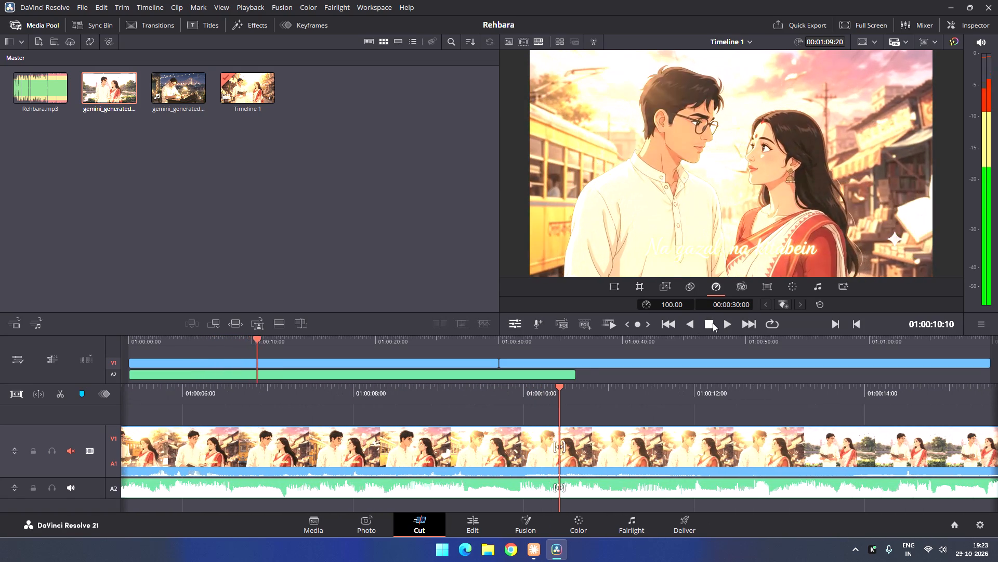
Split the first video clip alone at 01:00:10:19, where the lakeside scene begins.
{"action": "left_click", "coordinate": [410, 439]}
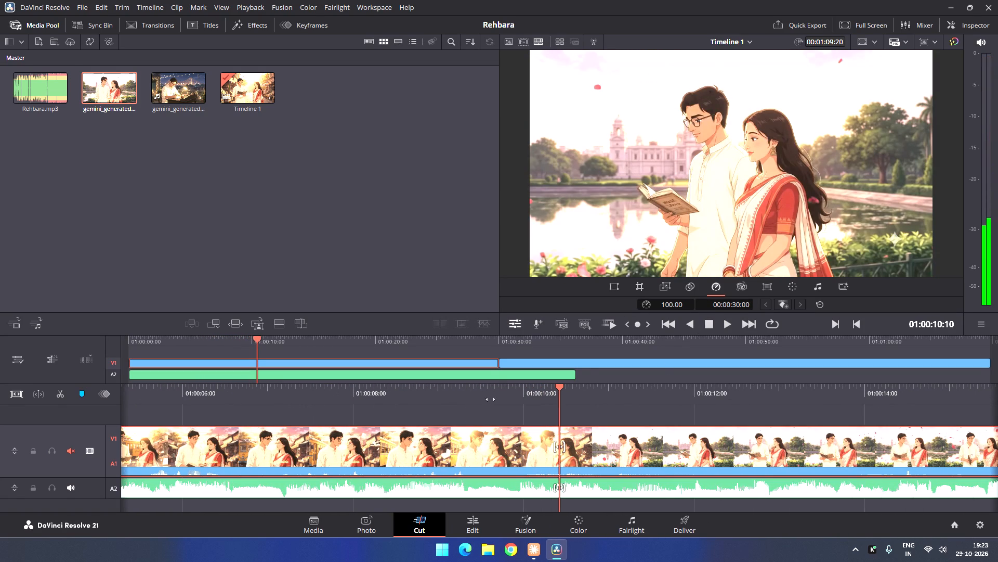
{"action": "left_click_drag", "start_coordinate": [559, 385], "coordinate": [567, 384]}
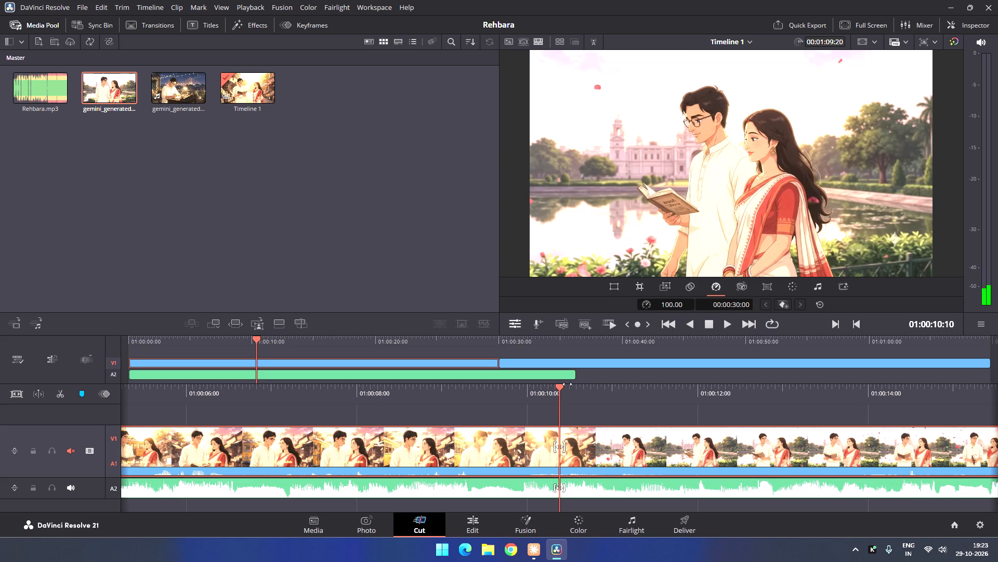
{"action": "left_click_drag", "start_coordinate": [567, 384], "coordinate": [507, 392]}
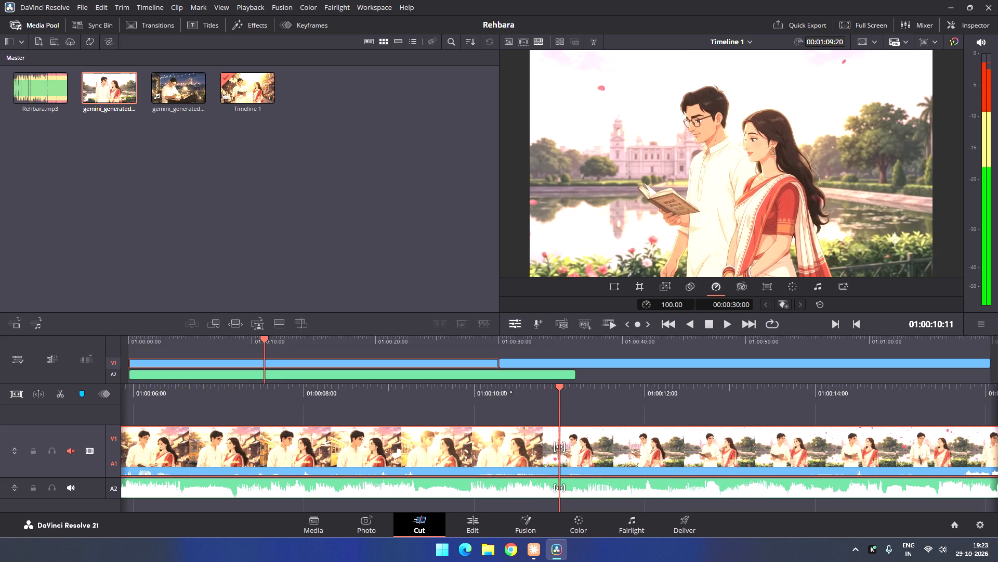
{"action": "left_click_drag", "start_coordinate": [507, 392], "coordinate": [527, 389]}
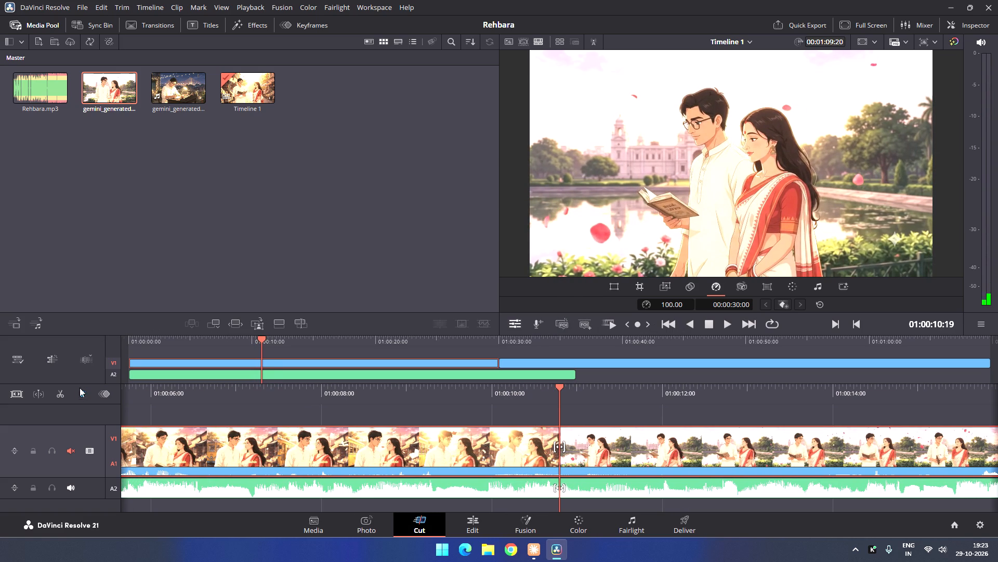
{"action": "left_click", "coordinate": [63, 397]}
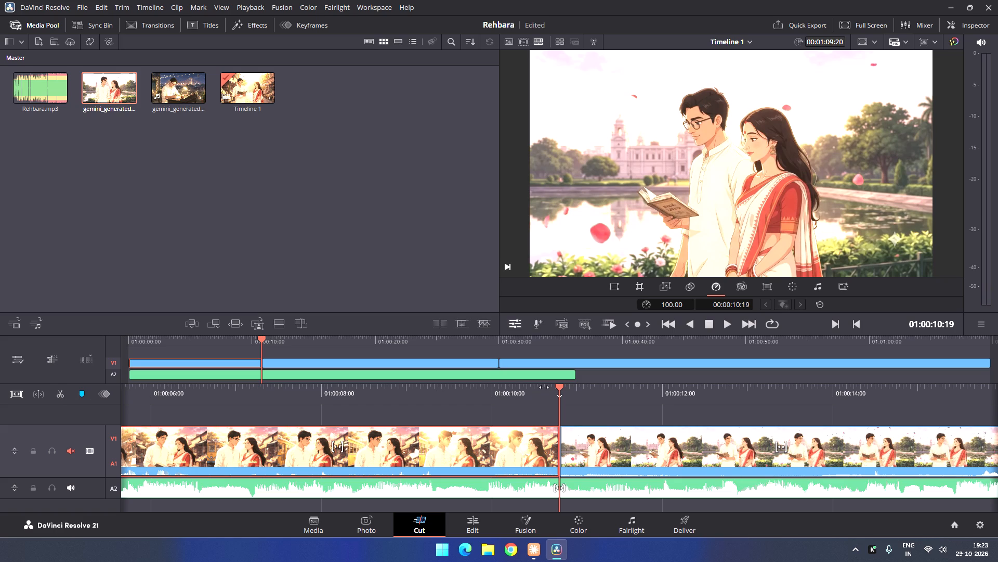
Split the first video clip and the song at 01:00:20:18, where the night-time writing scene begins.
{"action": "left_click_drag", "start_coordinate": [558, 388], "coordinate": [618, 392]}
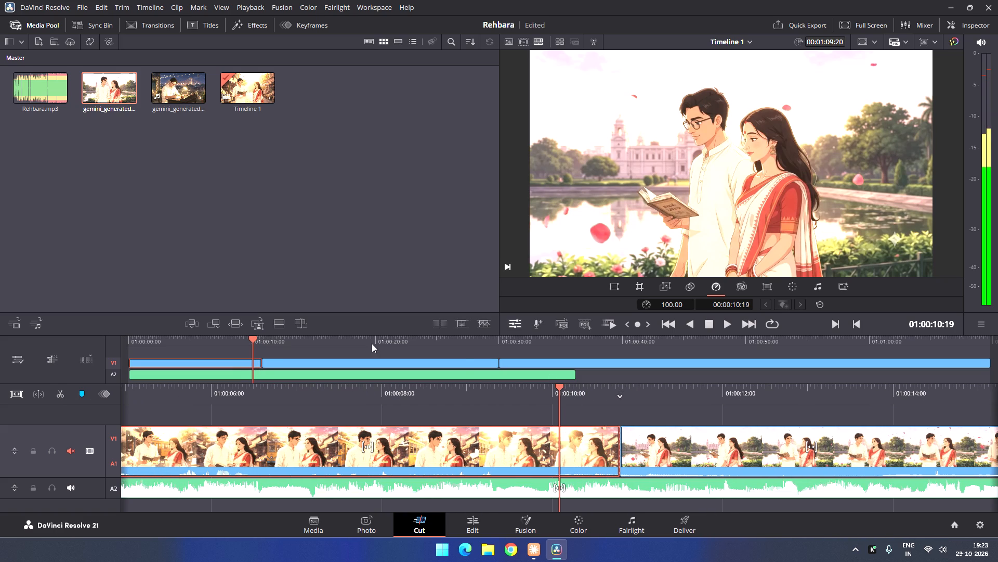
{"action": "left_click_drag", "start_coordinate": [251, 336], "coordinate": [311, 338]}
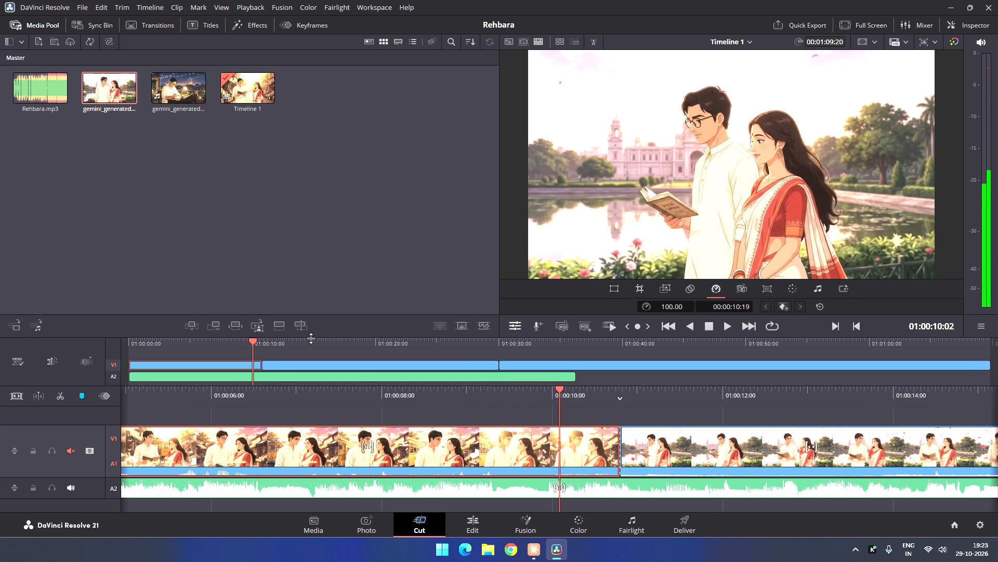
{"action": "left_click_drag", "start_coordinate": [311, 338], "coordinate": [311, 331]}
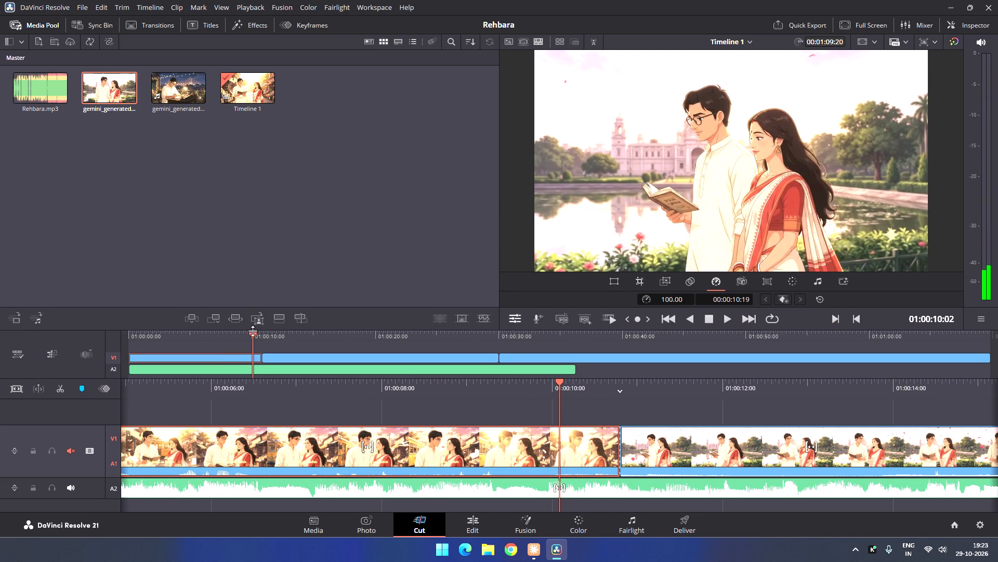
{"action": "left_click_drag", "start_coordinate": [253, 333], "coordinate": [305, 339]}
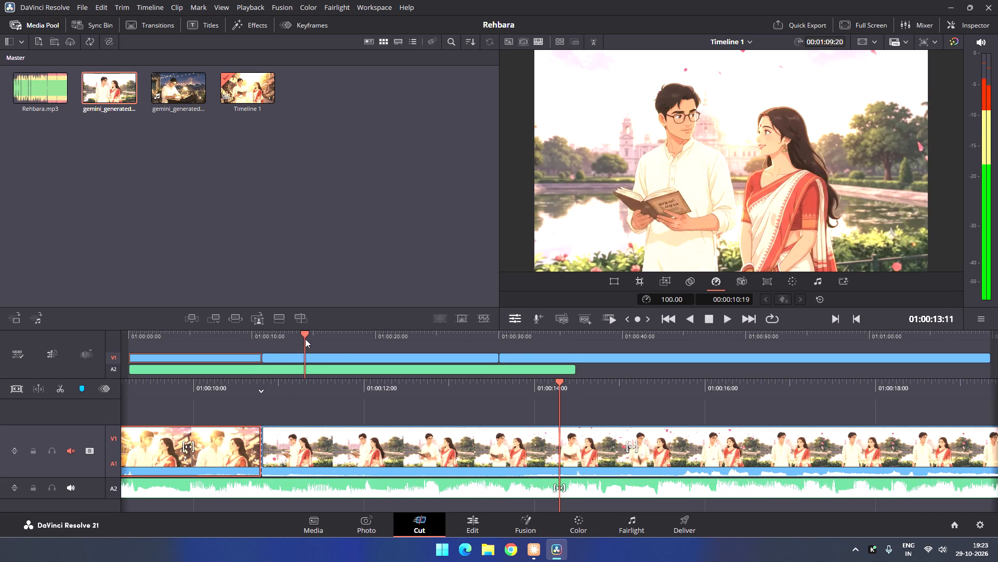
{"action": "left_click_drag", "start_coordinate": [305, 339], "coordinate": [371, 344]}
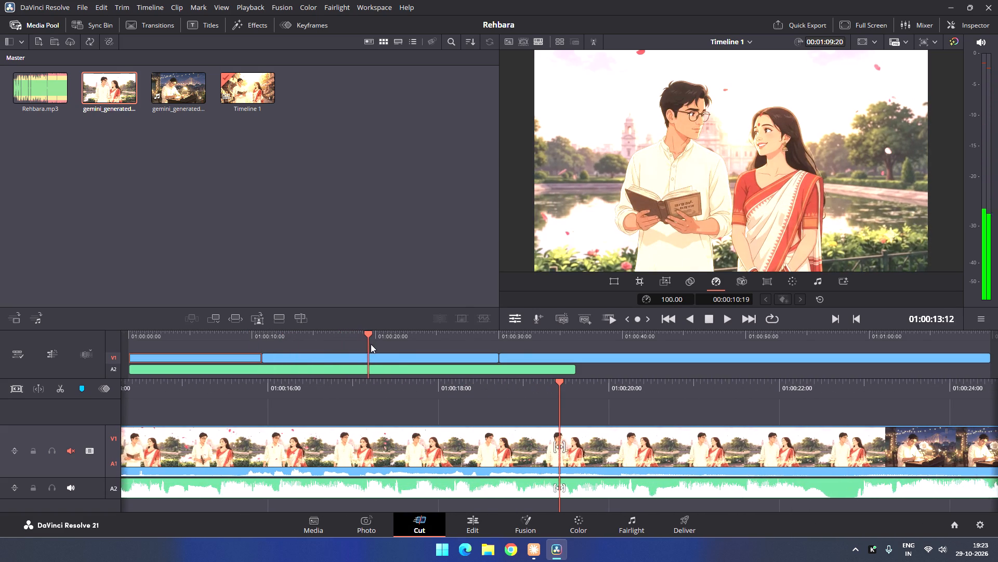
{"action": "left_click_drag", "start_coordinate": [371, 344], "coordinate": [381, 347]}
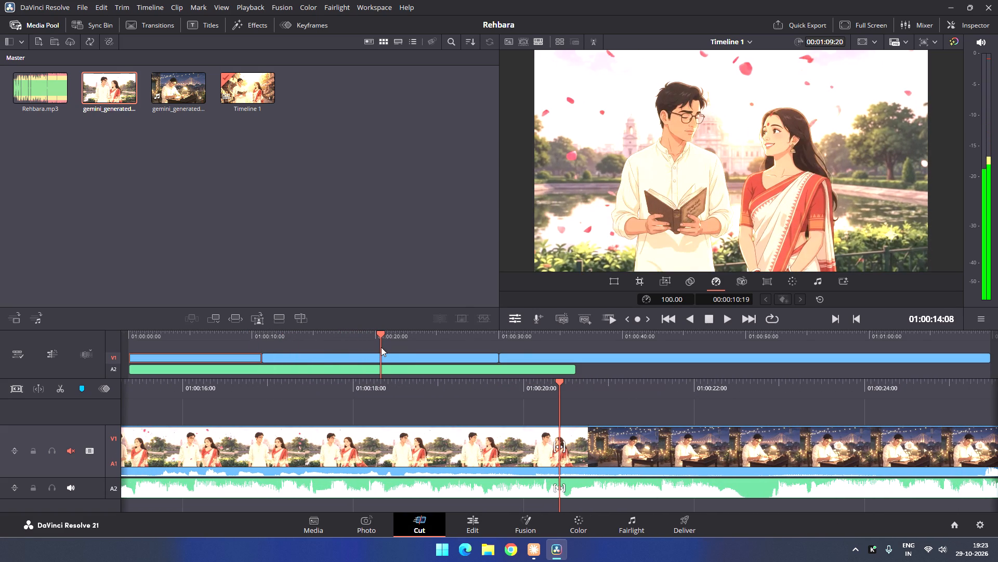
{"action": "left_click_drag", "start_coordinate": [381, 347], "coordinate": [383, 348]}
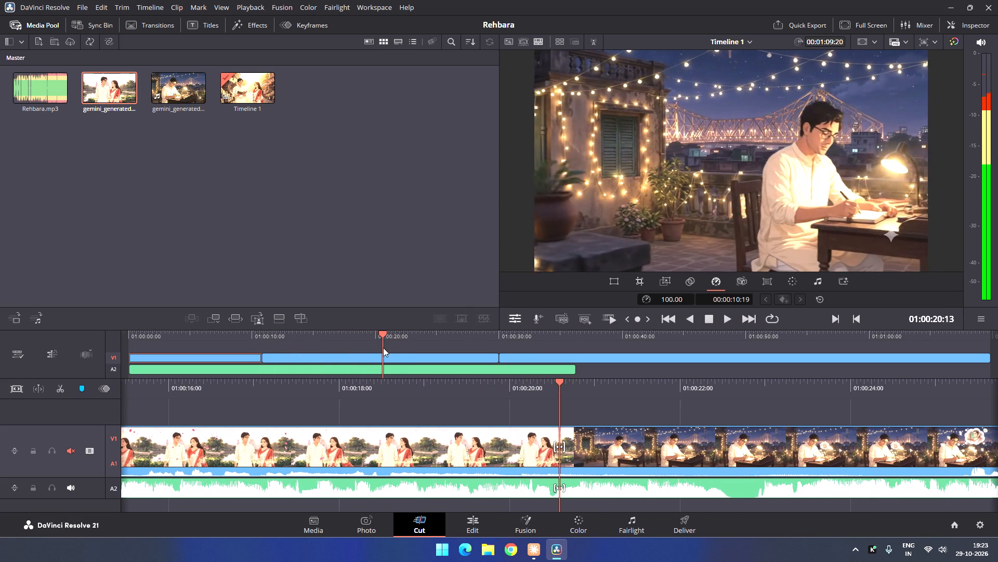
{"action": "left_click_drag", "start_coordinate": [383, 348], "coordinate": [385, 348]}
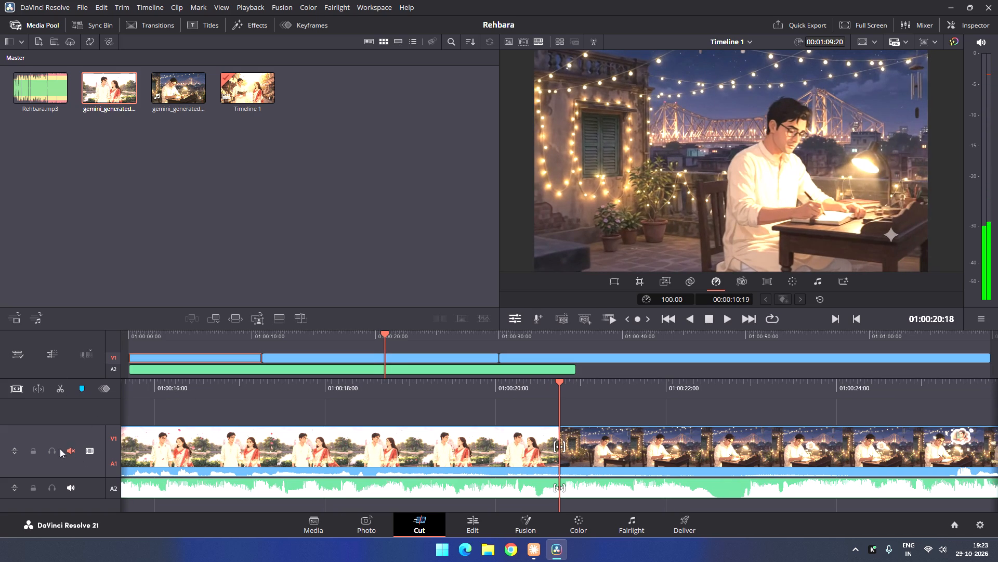
{"action": "left_click", "coordinate": [63, 390]}
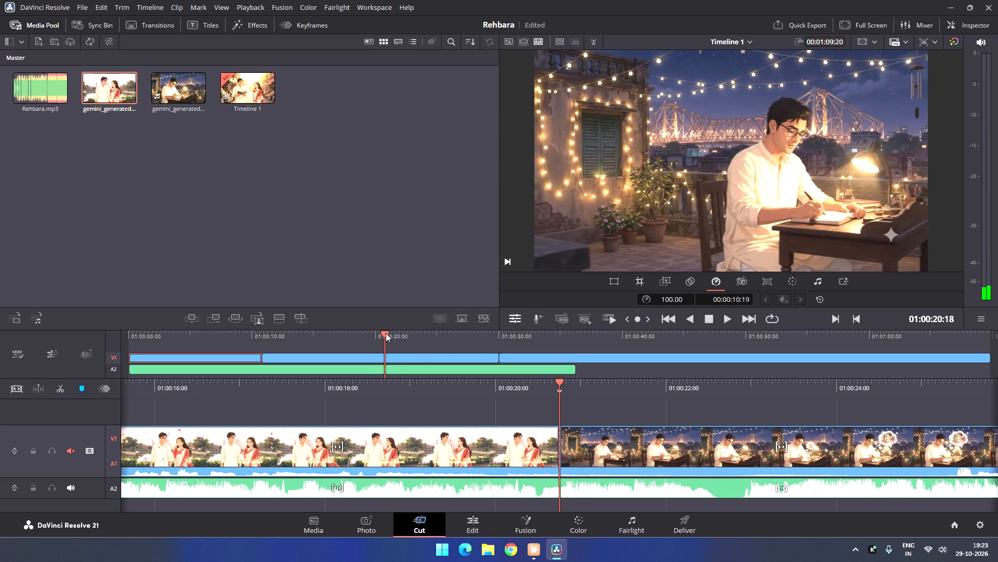
Split the second video clip at 01:00:40:06, where the writing scene changes to the couple by the riverside columns.
{"action": "left_click_drag", "start_coordinate": [384, 334], "coordinate": [434, 341]}
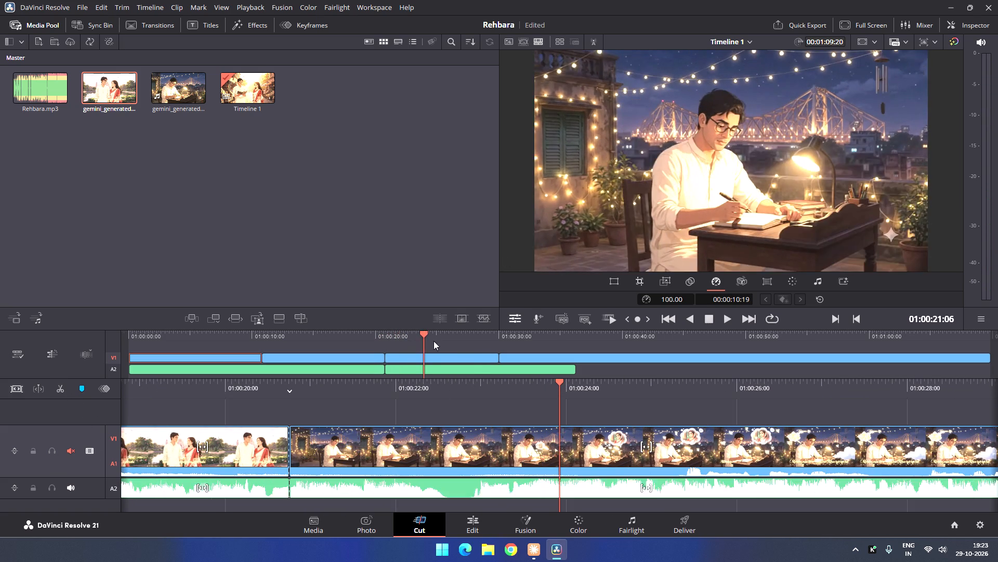
{"action": "left_click_drag", "start_coordinate": [434, 341], "coordinate": [489, 348]}
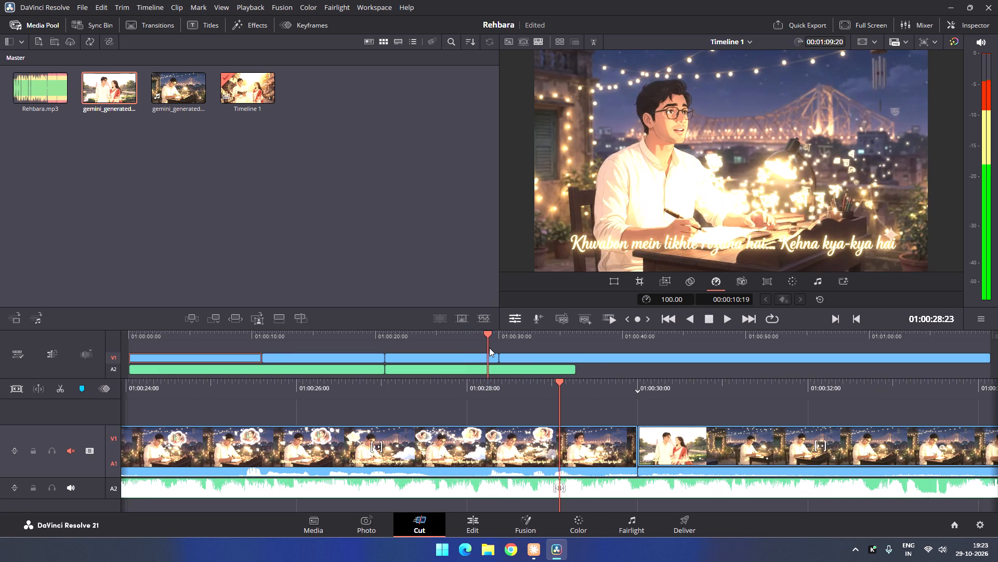
{"action": "left_click_drag", "start_coordinate": [489, 348], "coordinate": [495, 348]}
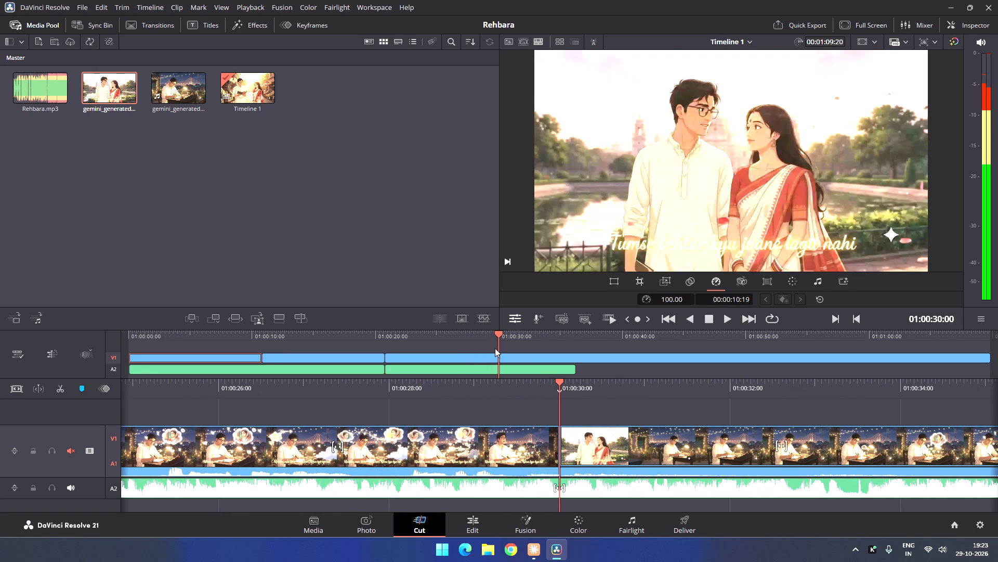
{"action": "left_click_drag", "start_coordinate": [495, 348], "coordinate": [498, 348]}
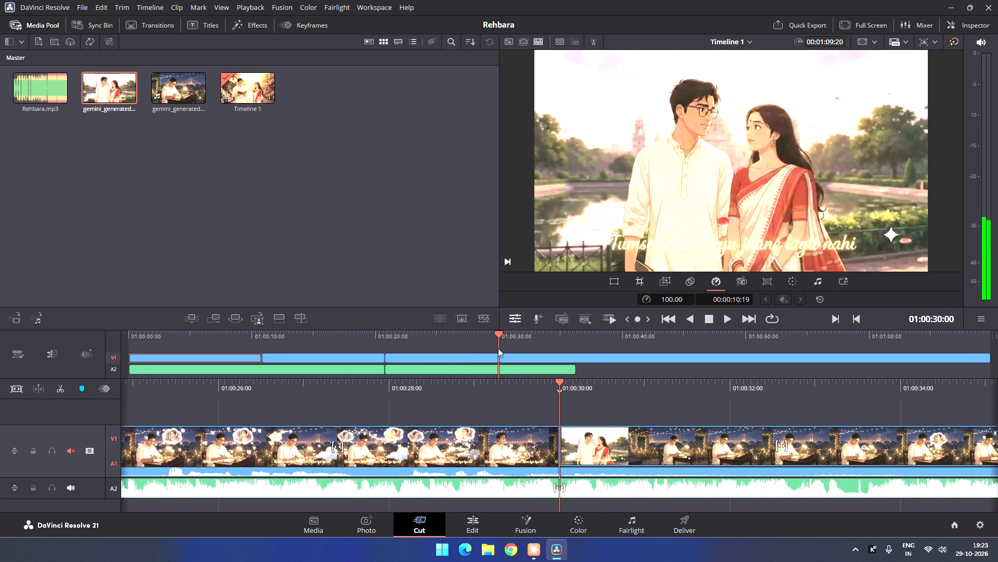
{"action": "left_click_drag", "start_coordinate": [498, 348], "coordinate": [504, 349]}
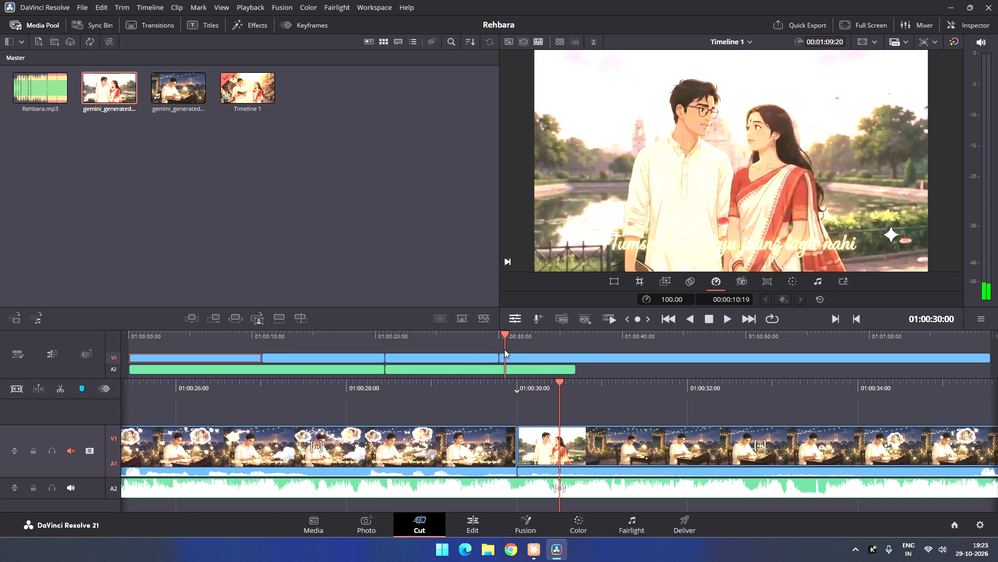
{"action": "left_click_drag", "start_coordinate": [504, 349], "coordinate": [514, 351]}
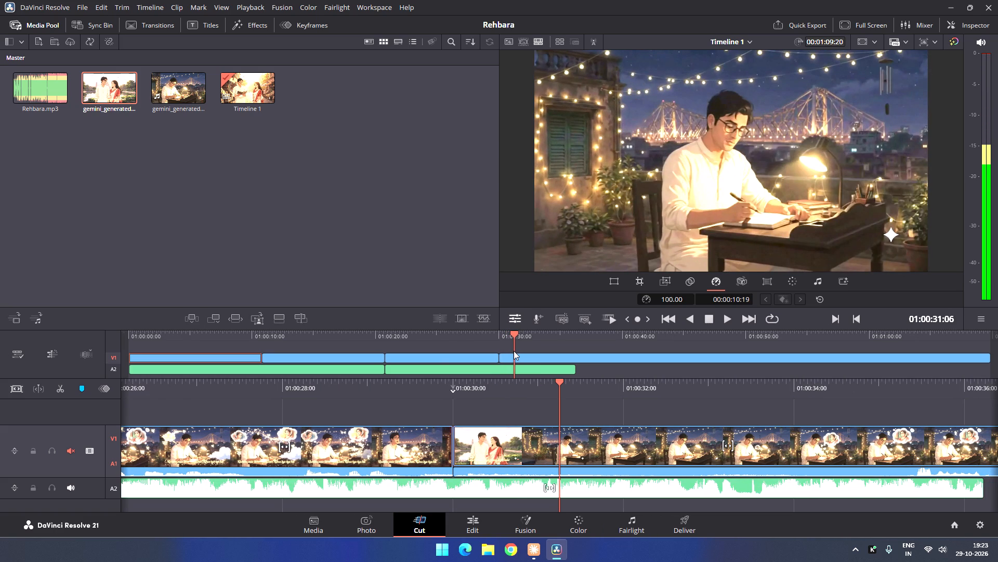
{"action": "left_click_drag", "start_coordinate": [514, 351], "coordinate": [463, 363]}
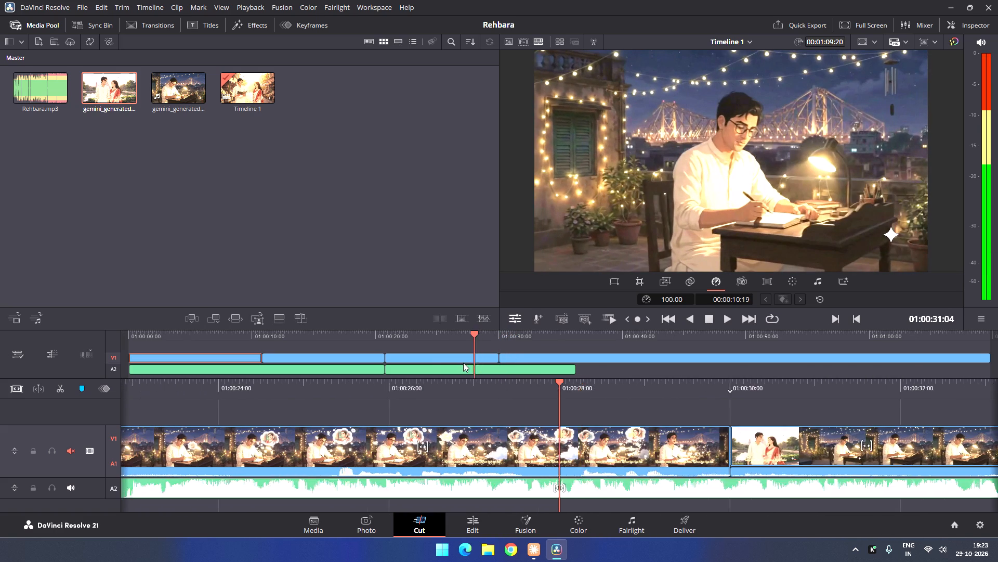
{"action": "left_click_drag", "start_coordinate": [463, 363], "coordinate": [480, 360]}
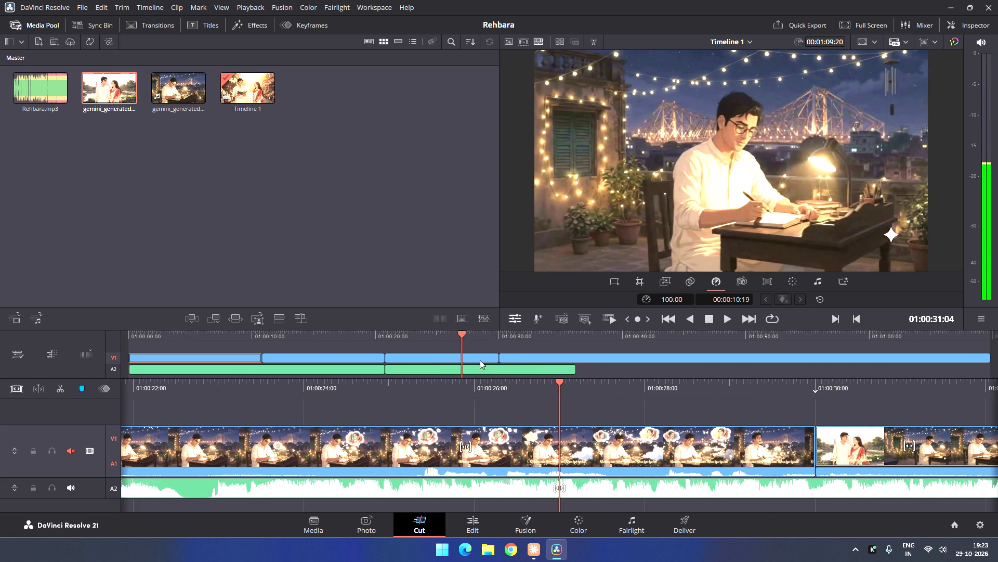
{"action": "left_click_drag", "start_coordinate": [480, 360], "coordinate": [516, 359]}
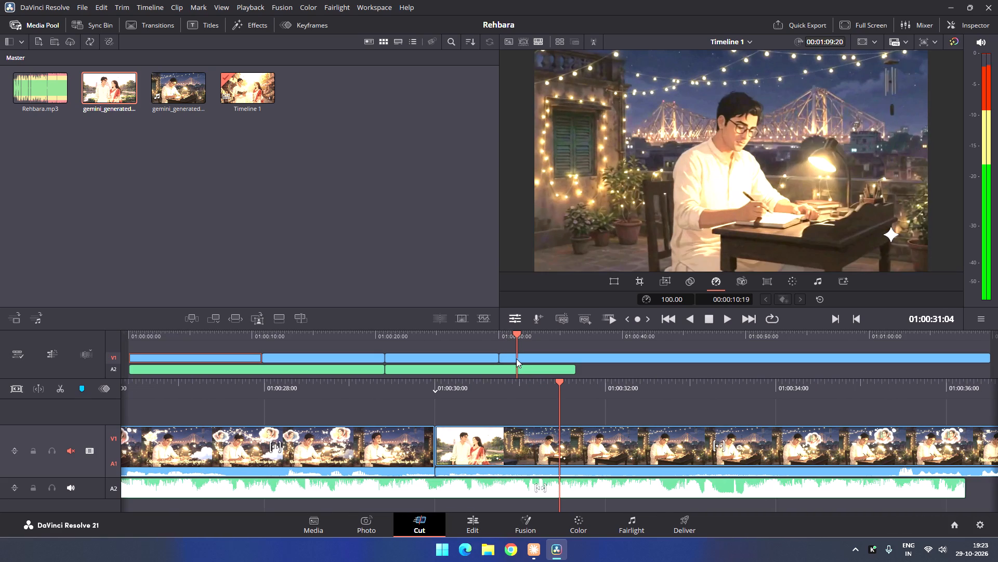
{"action": "left_click_drag", "start_coordinate": [516, 359], "coordinate": [548, 356]}
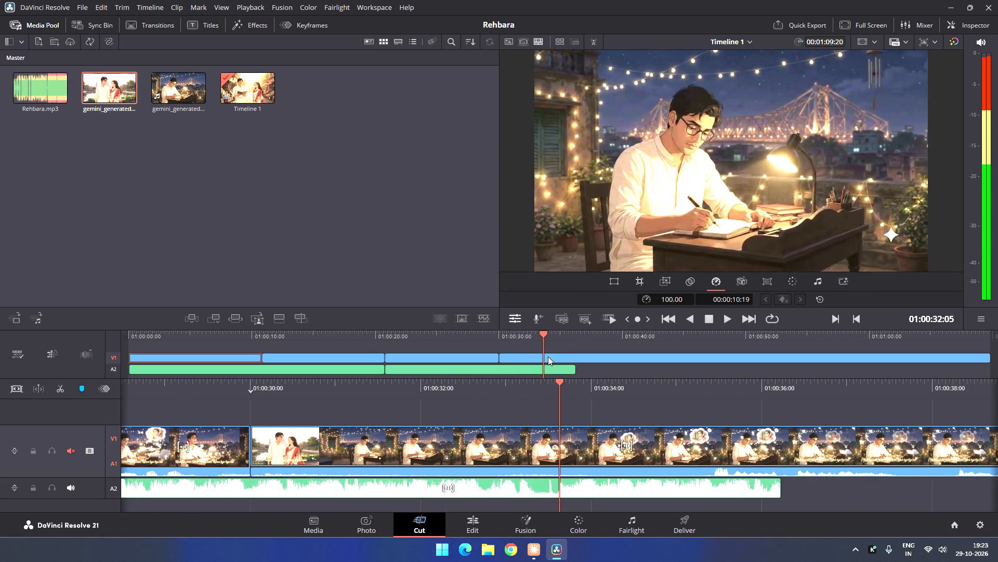
{"action": "left_click_drag", "start_coordinate": [548, 356], "coordinate": [585, 352]}
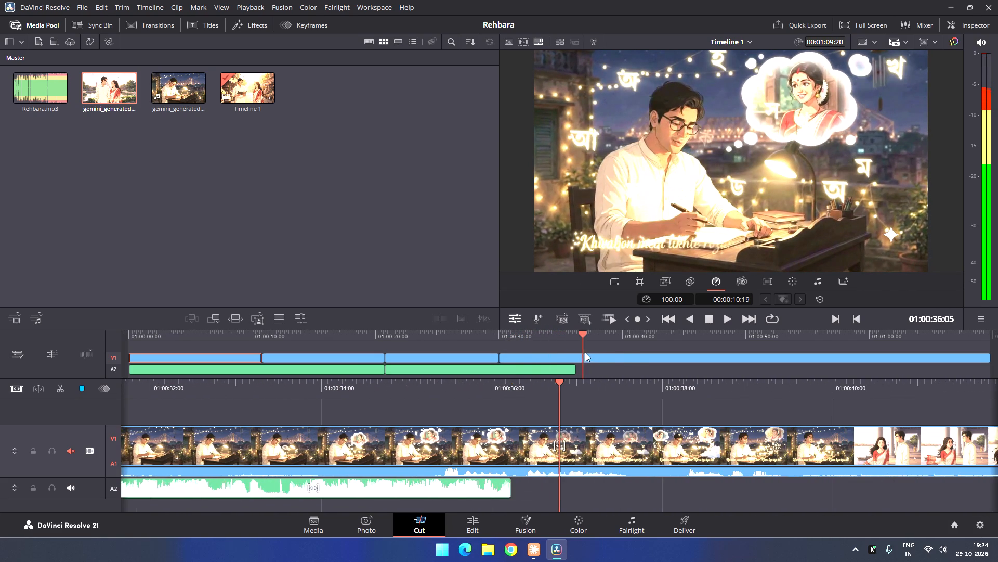
{"action": "left_click_drag", "start_coordinate": [585, 352], "coordinate": [620, 351]}
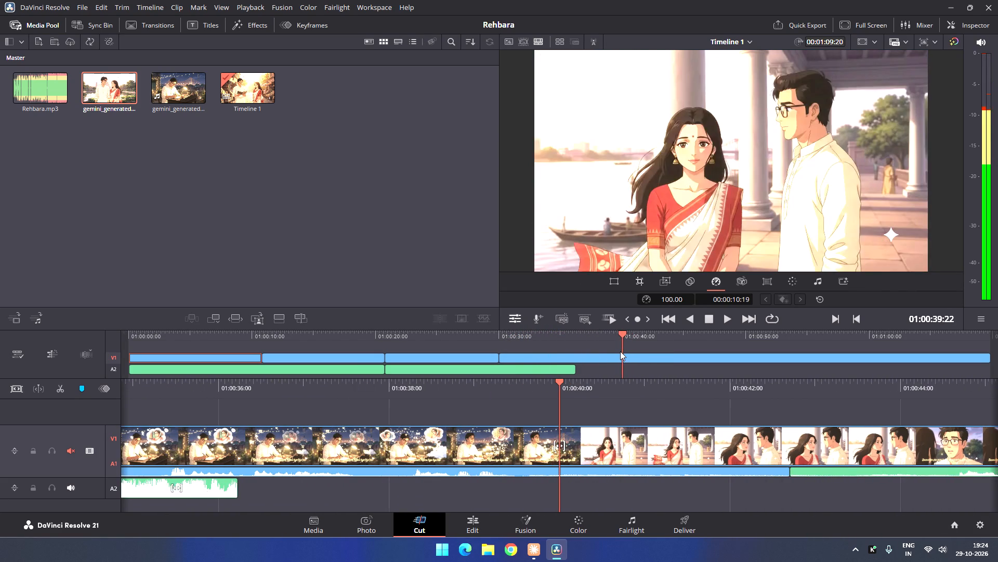
{"action": "left_click_drag", "start_coordinate": [620, 351], "coordinate": [625, 351]}
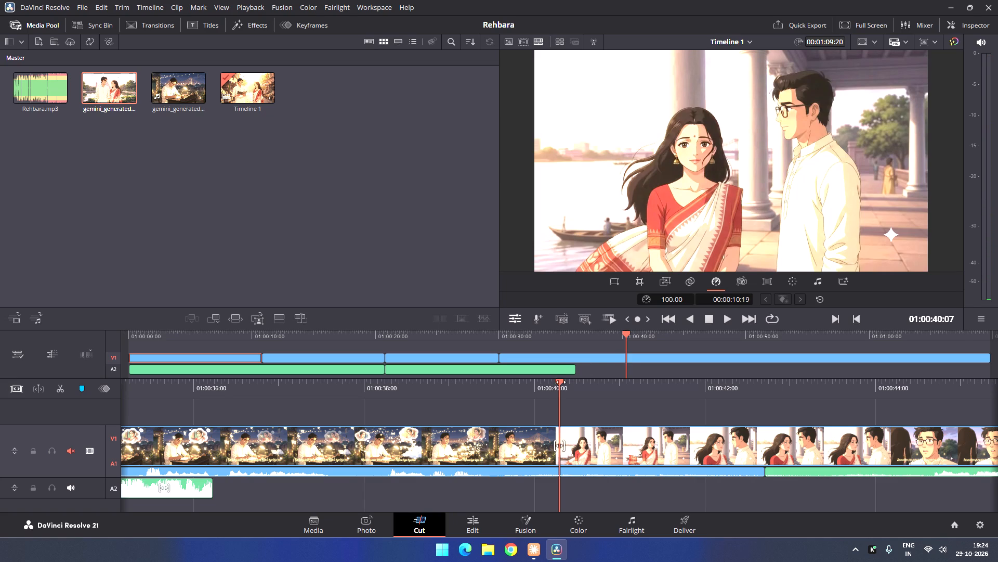
{"action": "left_click", "coordinate": [561, 382]}
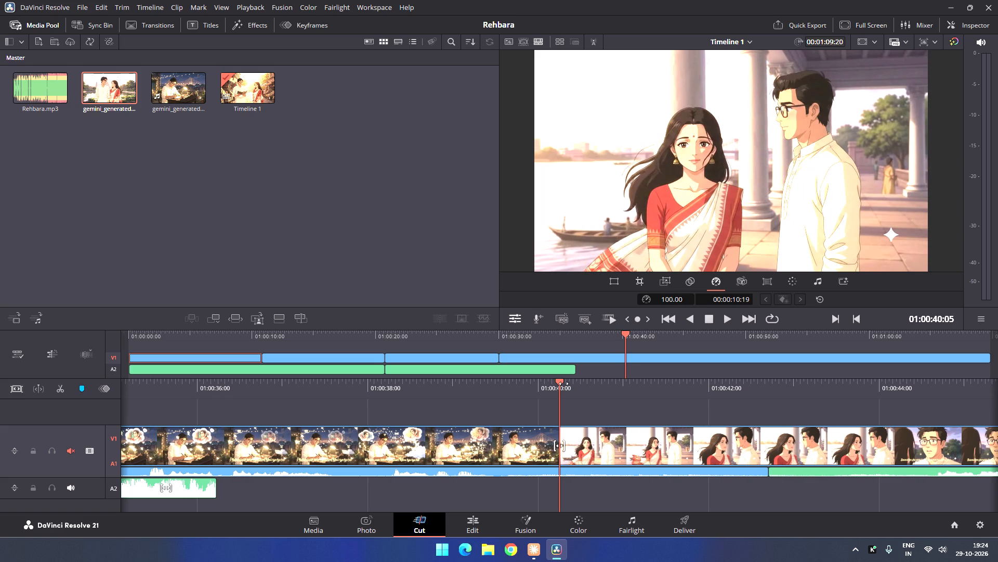
{"action": "left_click", "coordinate": [55, 387]}
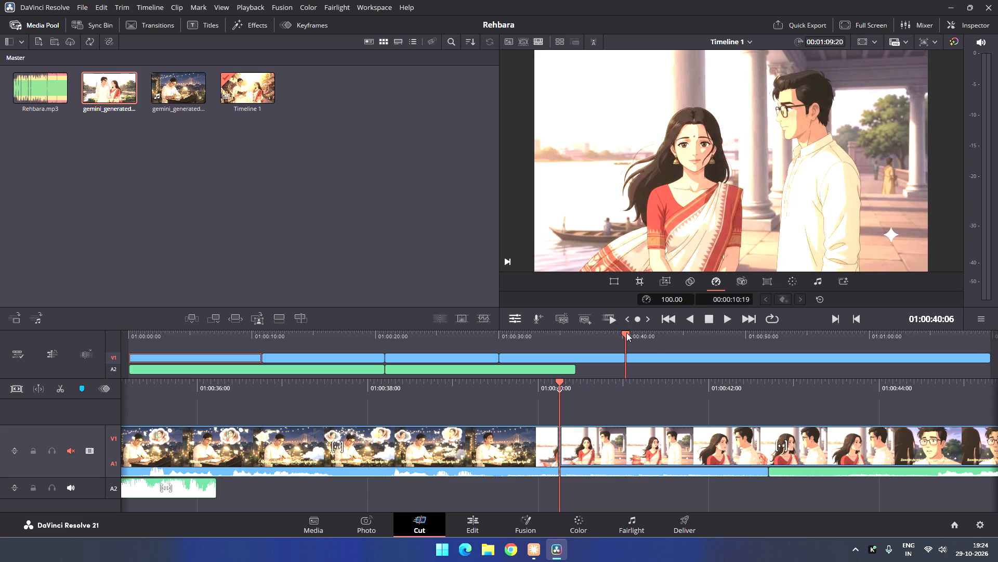
Split the second video clip at 01:00:51:06, where the boat scene in front of the lit bridge begins.
{"action": "left_click_drag", "start_coordinate": [626, 333], "coordinate": [675, 341]}
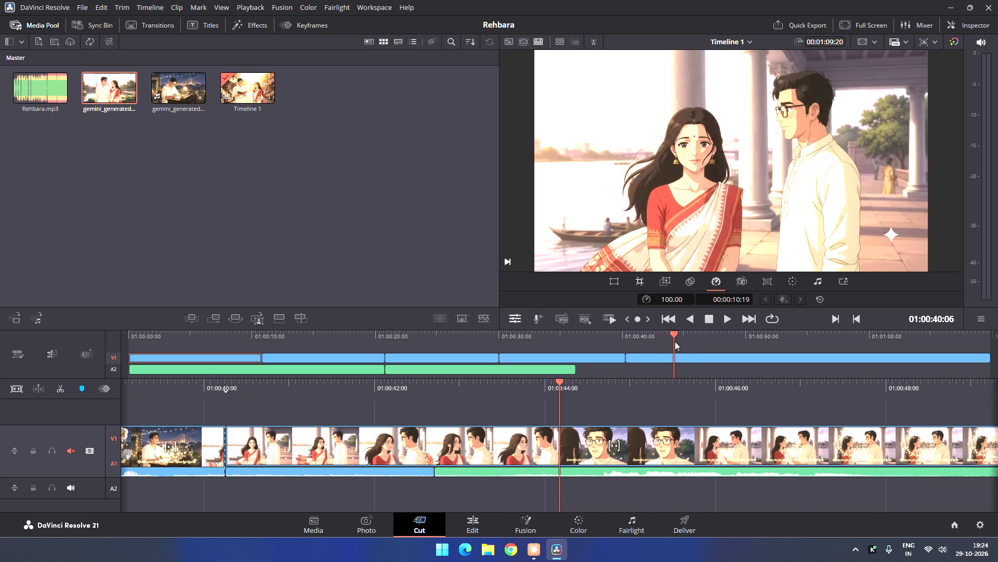
{"action": "left_click_drag", "start_coordinate": [675, 341], "coordinate": [722, 344]}
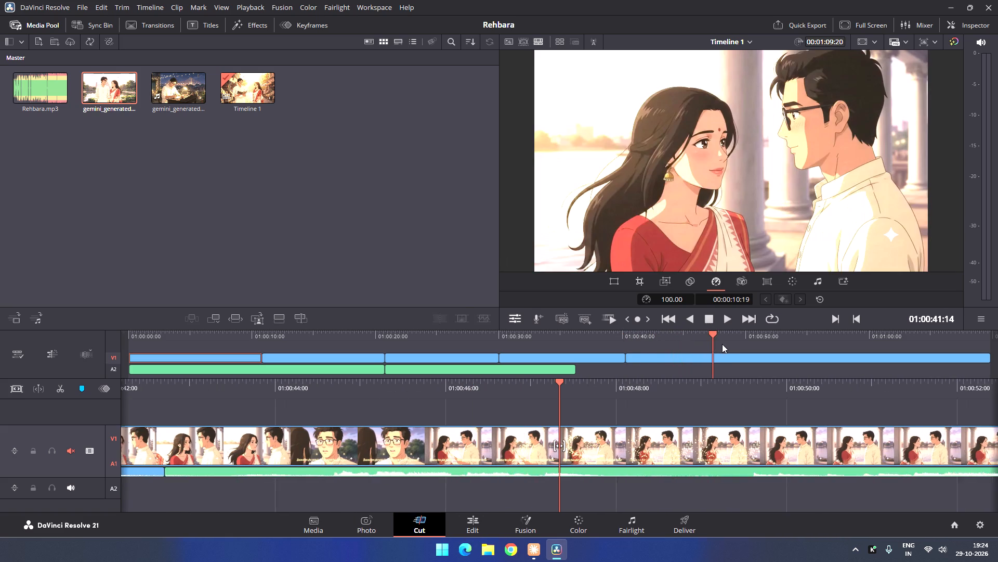
{"action": "left_click_drag", "start_coordinate": [722, 344], "coordinate": [761, 346]}
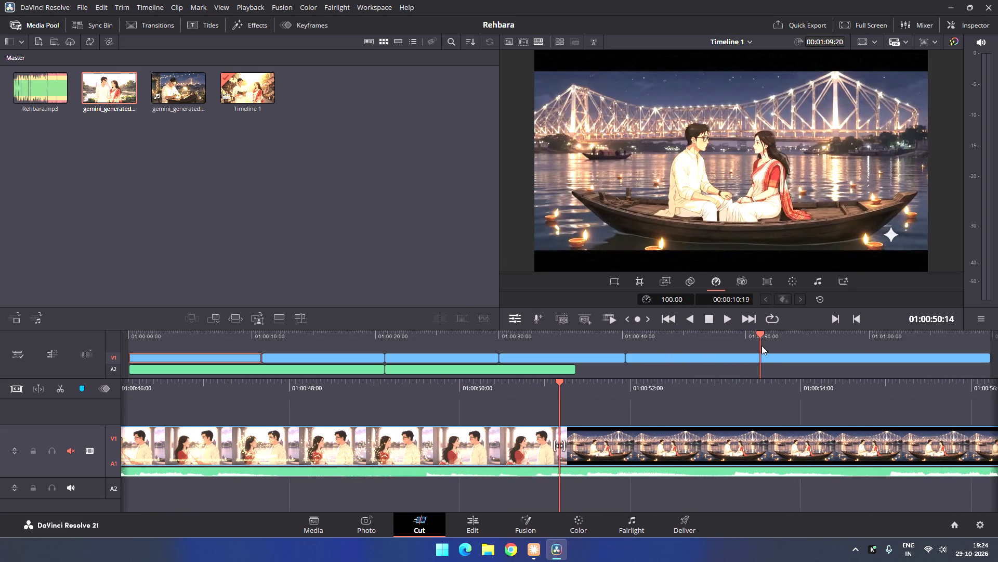
{"action": "left_click_drag", "start_coordinate": [761, 346], "coordinate": [763, 346]}
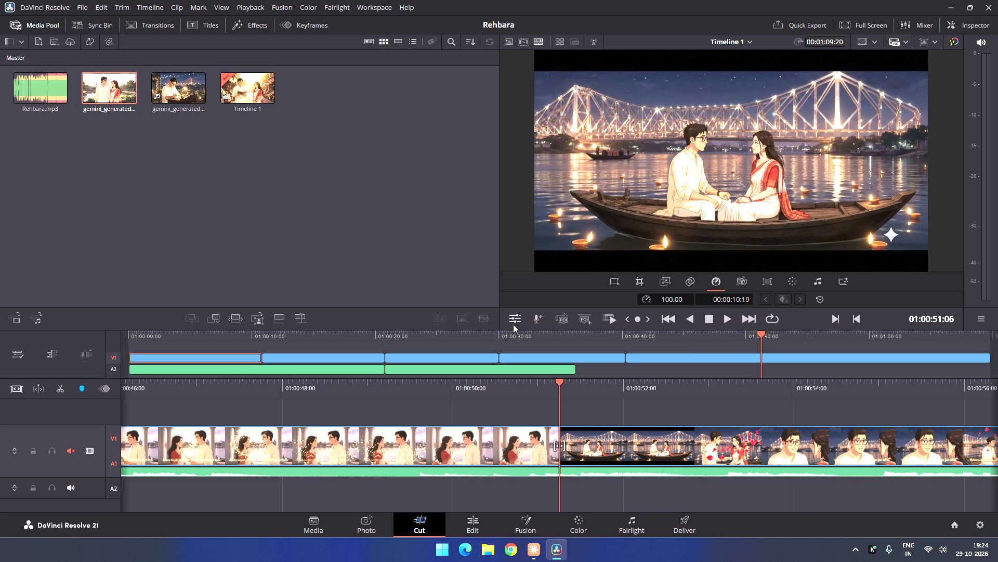
{"action": "left_click", "coordinate": [62, 393]}
Review the second video clip's scenes from the boat scene to the timeline's end and back to the repeated night-time writing scene.
{"action": "left_click_drag", "start_coordinate": [562, 381], "coordinate": [531, 393]}
{"action": "left_click_drag", "start_coordinate": [767, 333], "coordinate": [787, 333]}
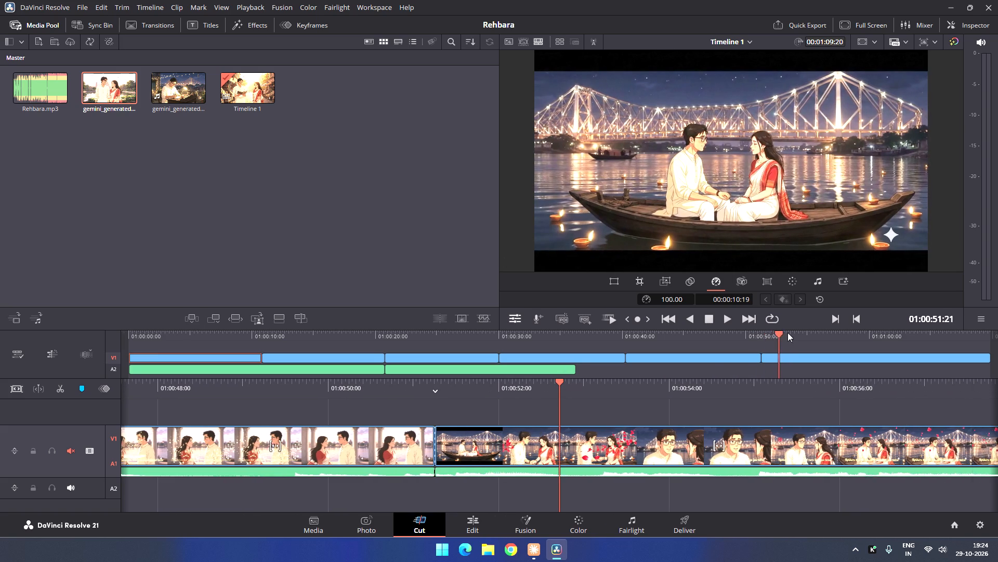
{"action": "left_click_drag", "start_coordinate": [787, 333], "coordinate": [851, 330]}
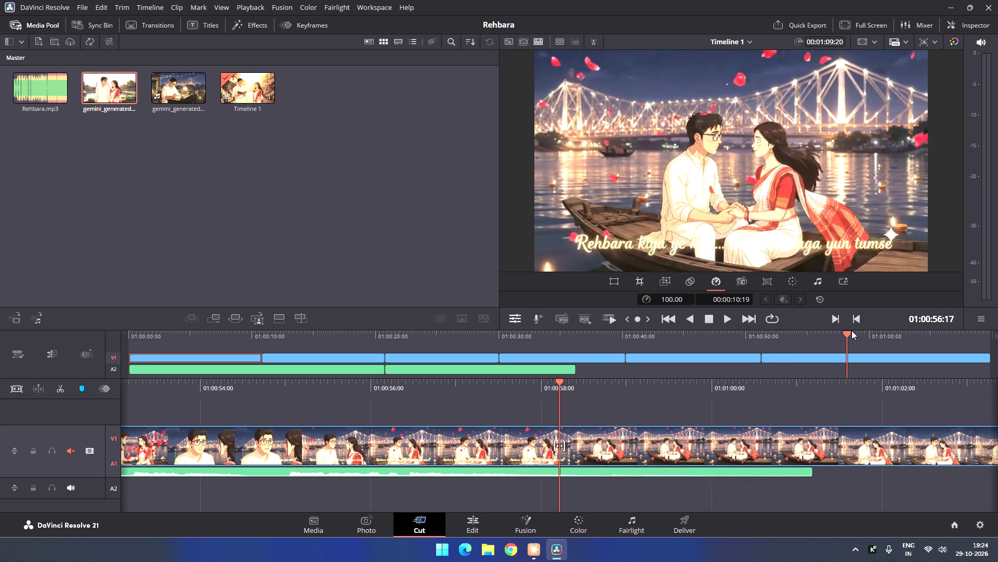
{"action": "left_click_drag", "start_coordinate": [851, 330], "coordinate": [880, 329]}
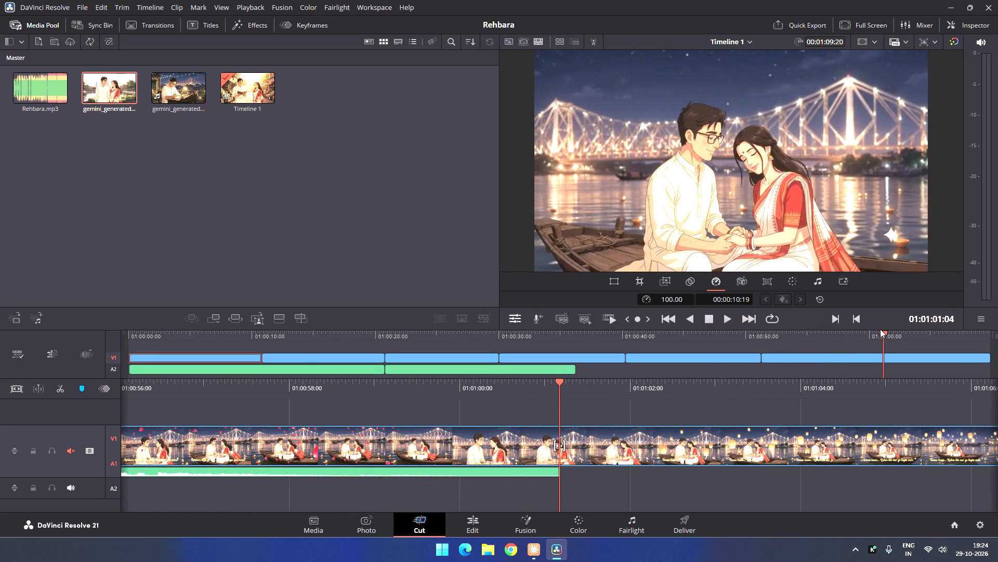
{"action": "left_click_drag", "start_coordinate": [880, 329], "coordinate": [973, 327]}
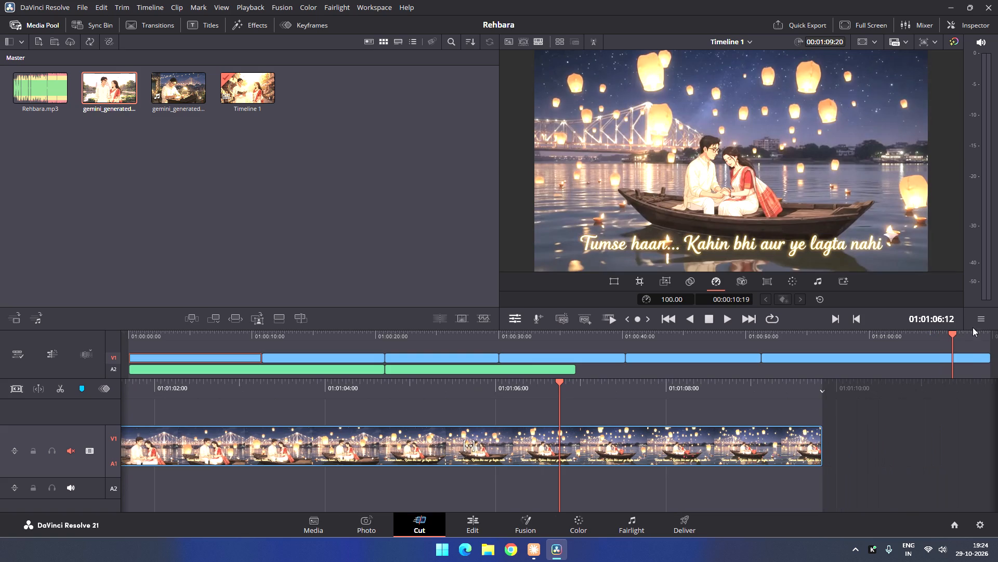
{"action": "left_click_drag", "start_coordinate": [973, 327], "coordinate": [730, 384]}
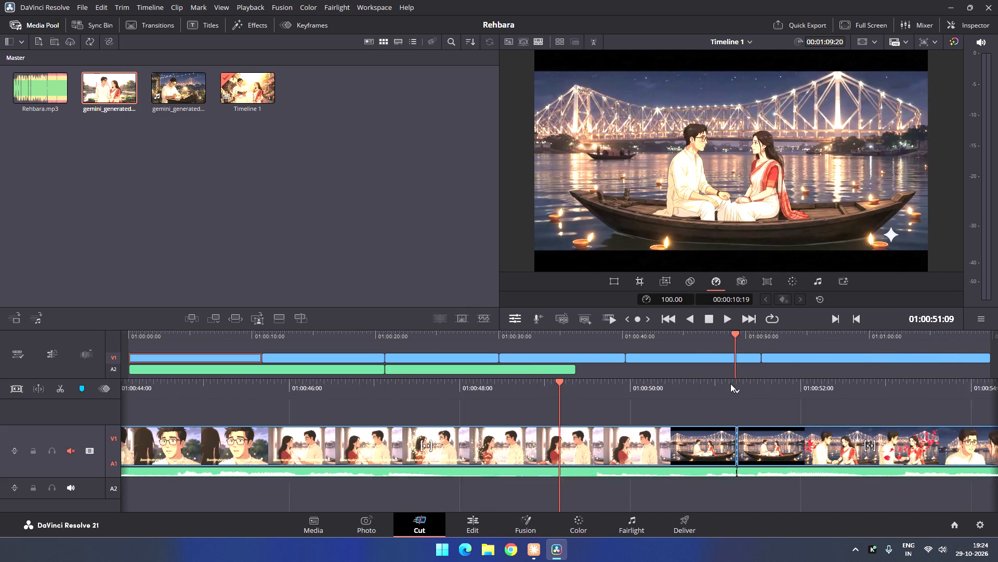
{"action": "left_click_drag", "start_coordinate": [730, 384], "coordinate": [712, 388]}
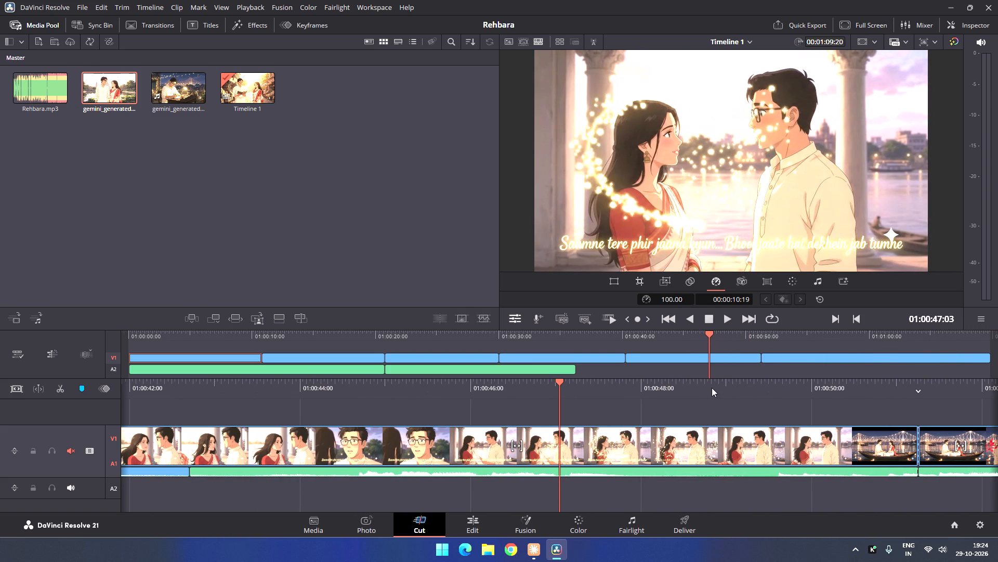
{"action": "left_click_drag", "start_coordinate": [712, 388], "coordinate": [675, 397]}
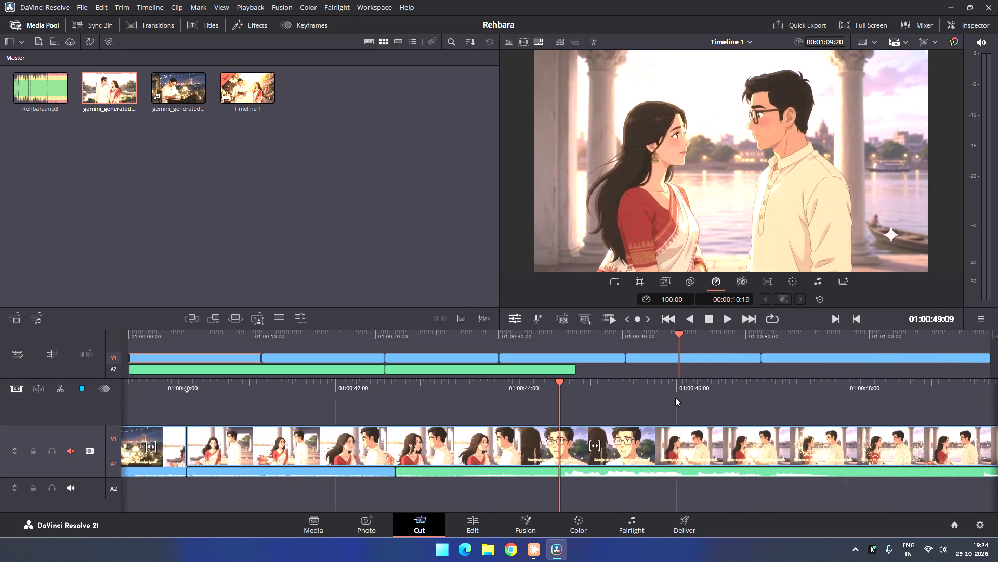
{"action": "left_click_drag", "start_coordinate": [675, 397], "coordinate": [630, 405]}
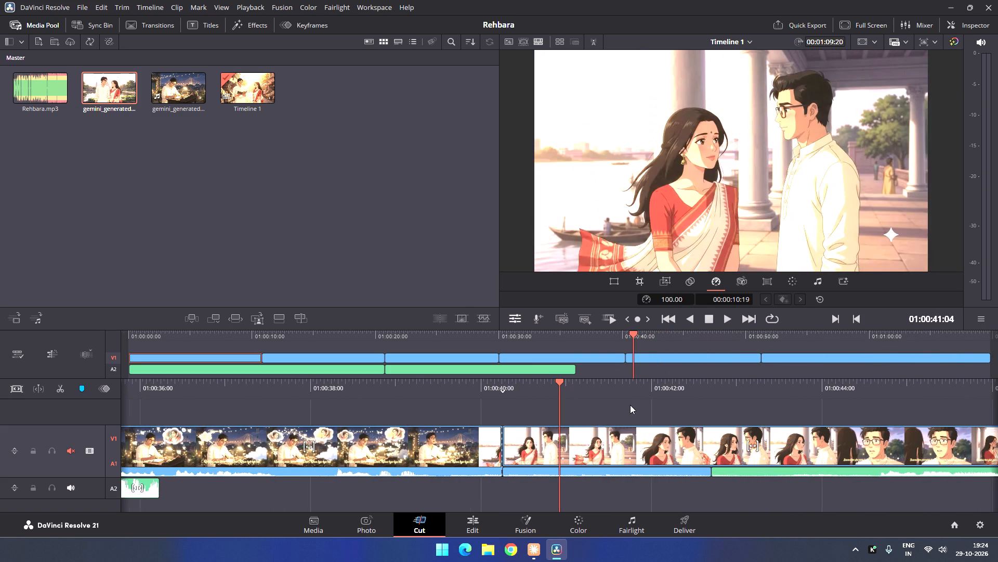
{"action": "left_click_drag", "start_coordinate": [630, 405], "coordinate": [564, 409]}
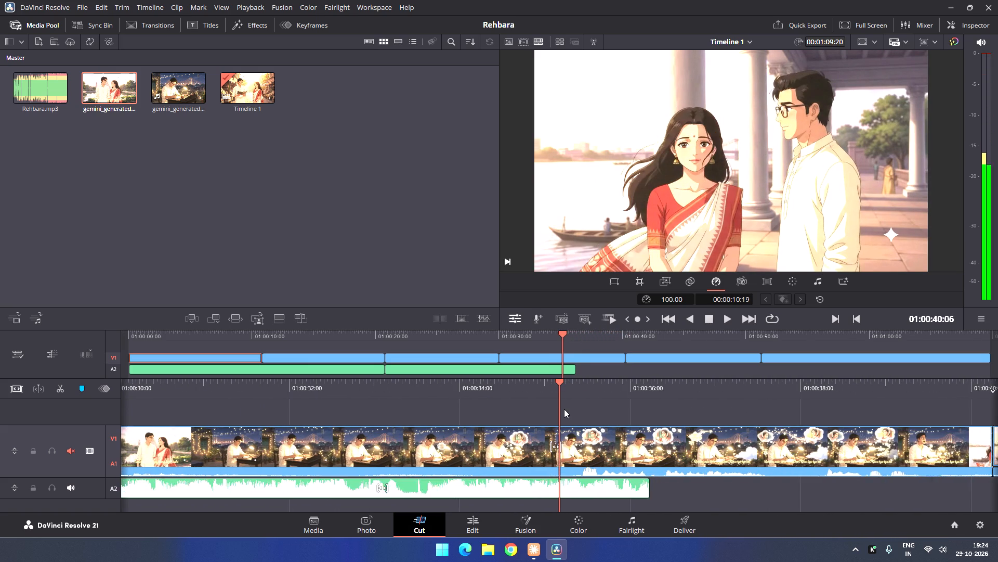
{"action": "left_click_drag", "start_coordinate": [564, 409], "coordinate": [540, 410]}
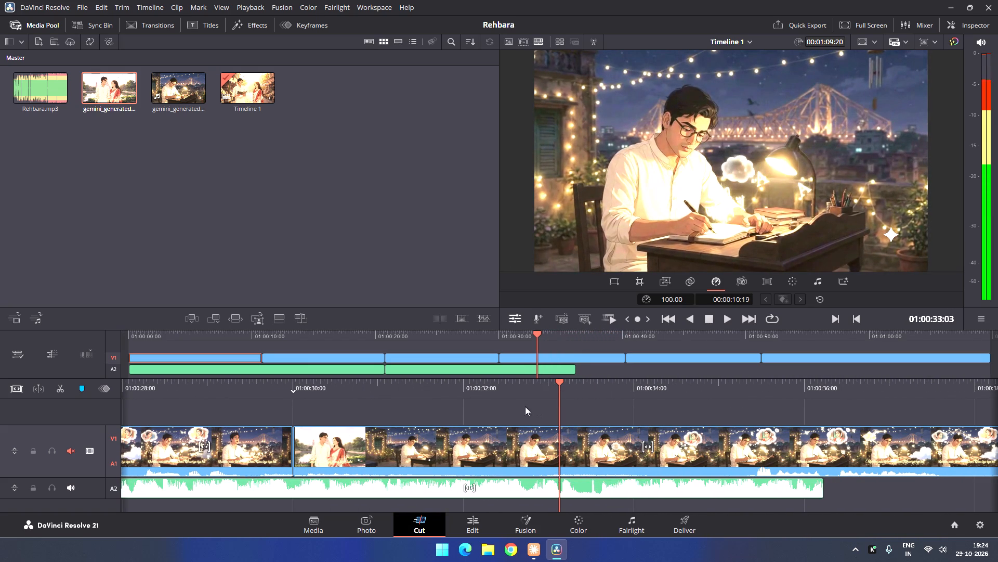
Delete the repeated night-time writing segment that starts at 01:00:30:00 on the video track.
{"action": "left_click", "coordinate": [417, 454]}
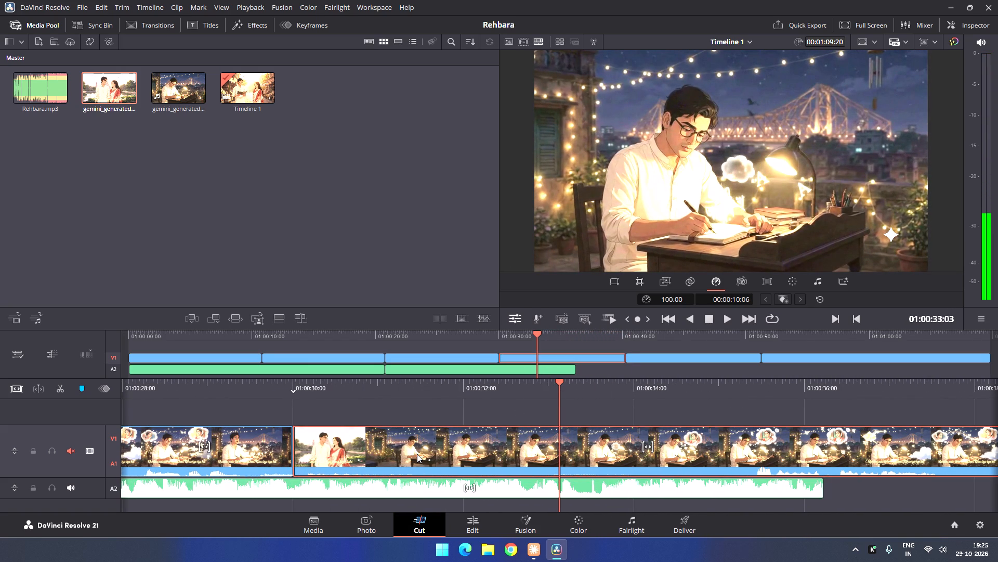
{"action": "key", "text": "Delete"}
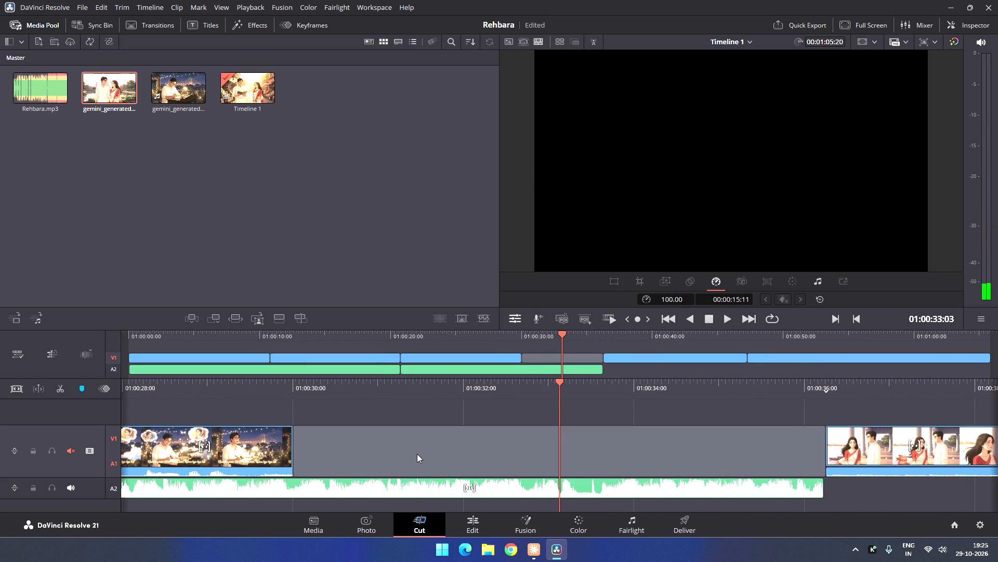
Move the riverside columns clip earlier so it starts at 01:00:30:00, directly after the remaining writing scene.
{"action": "left_click", "coordinate": [875, 449]}
{"action": "left_click_drag", "start_coordinate": [875, 449], "coordinate": [616, 455]}
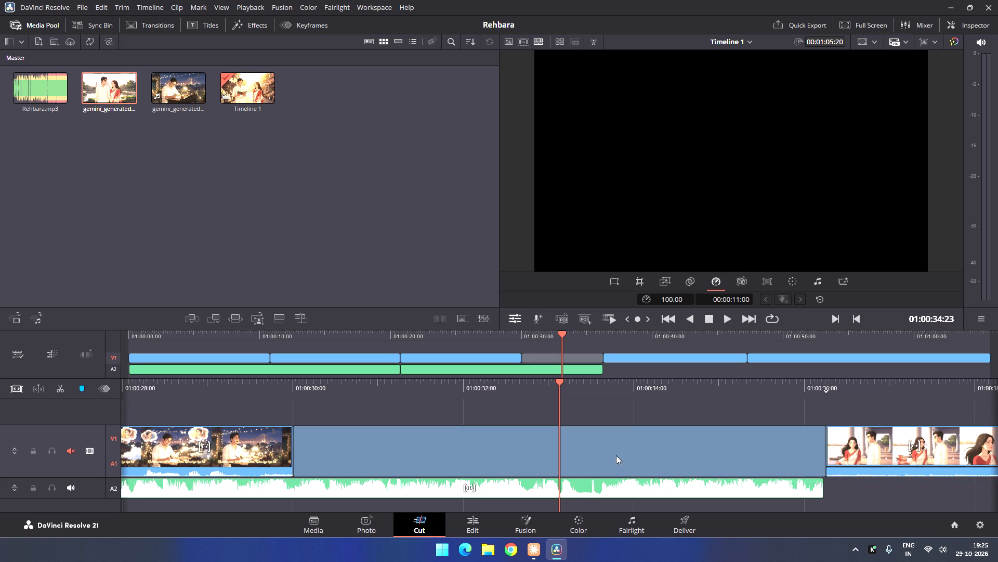
{"action": "left_click_drag", "start_coordinate": [616, 455], "coordinate": [324, 448]}
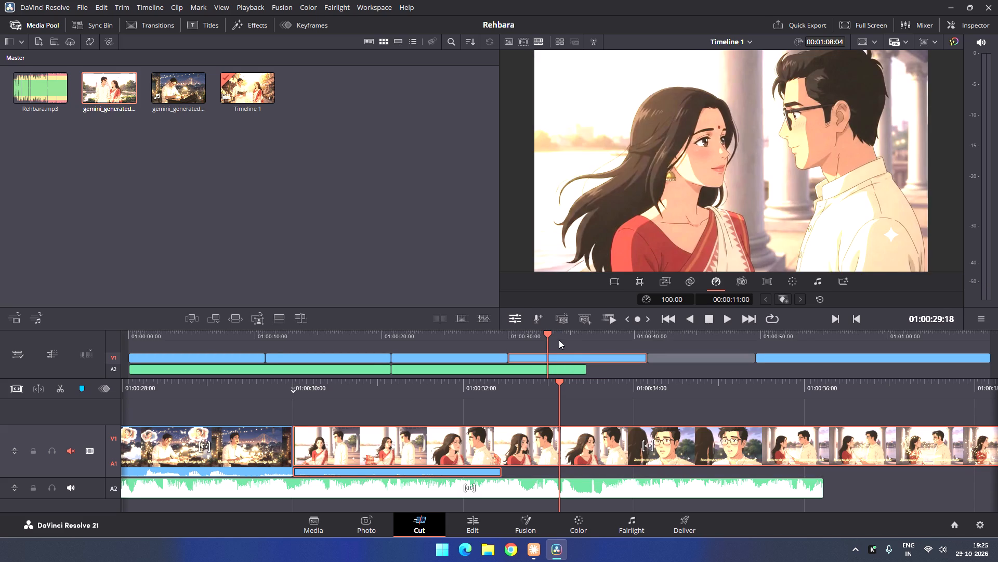
Move the final boat clip earlier to close the gap directly after the riverside columns clip, at about 01:00:41:00.
{"action": "left_click_drag", "start_coordinate": [545, 334], "coordinate": [615, 329]}
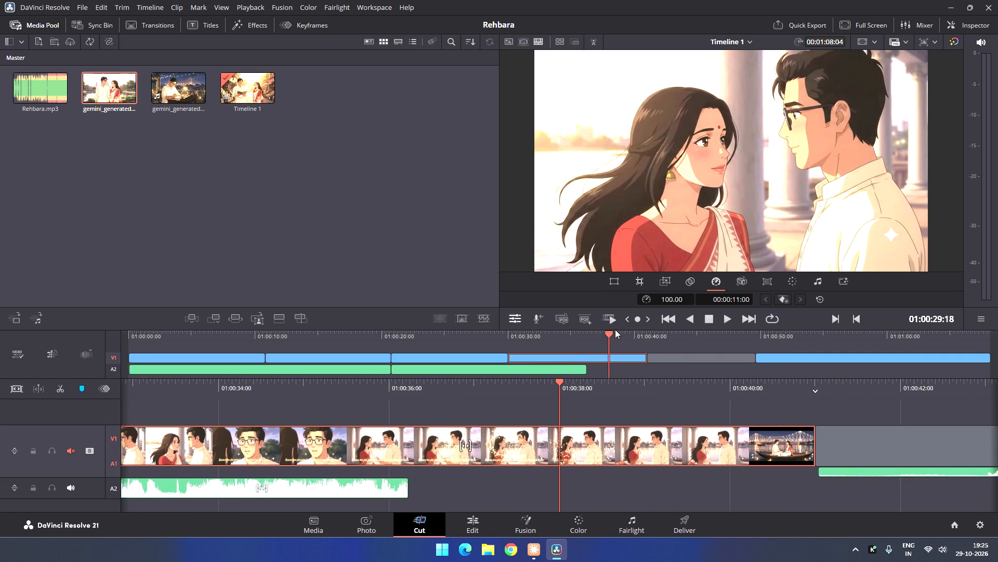
{"action": "left_click_drag", "start_coordinate": [615, 329], "coordinate": [732, 321]}
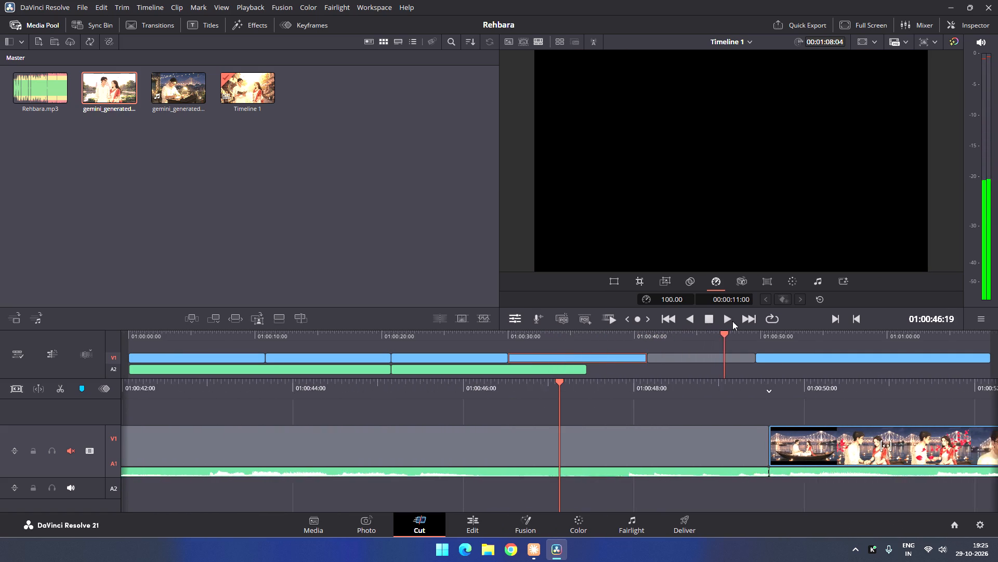
{"action": "left_click_drag", "start_coordinate": [732, 321], "coordinate": [671, 339]}
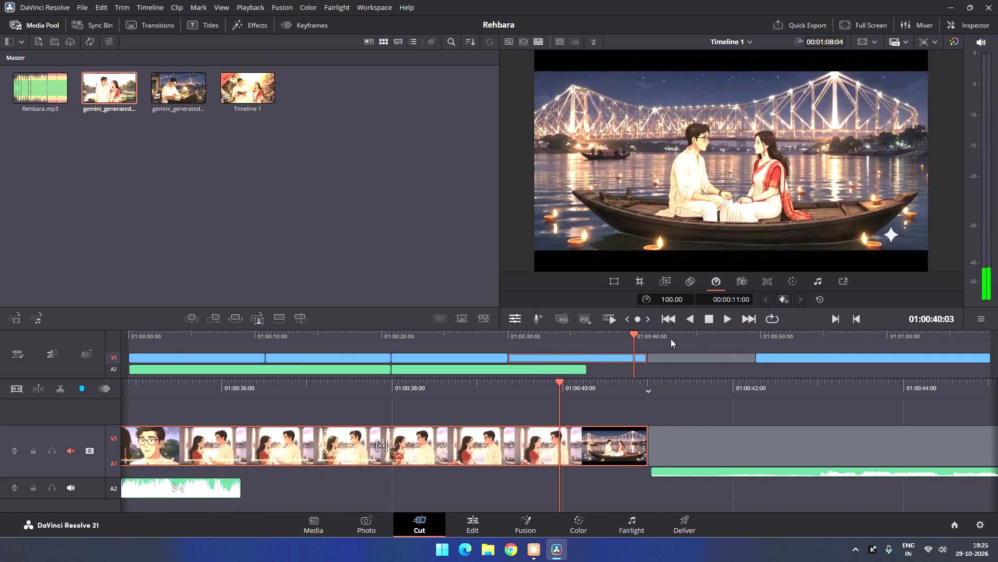
{"action": "left_click_drag", "start_coordinate": [671, 339], "coordinate": [707, 333]}
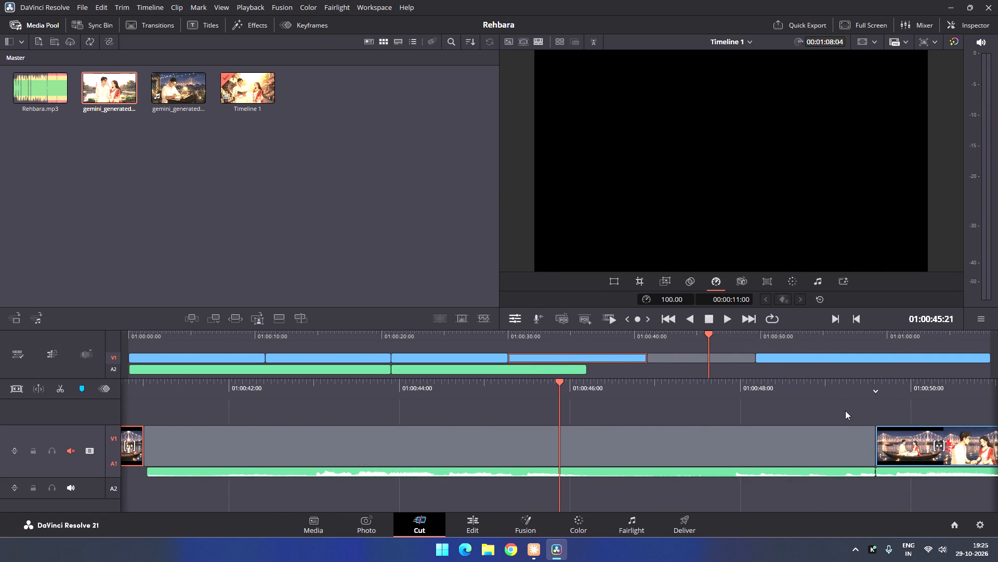
{"action": "left_click", "coordinate": [891, 440]}
{"action": "left_click_drag", "start_coordinate": [897, 449], "coordinate": [666, 441]}
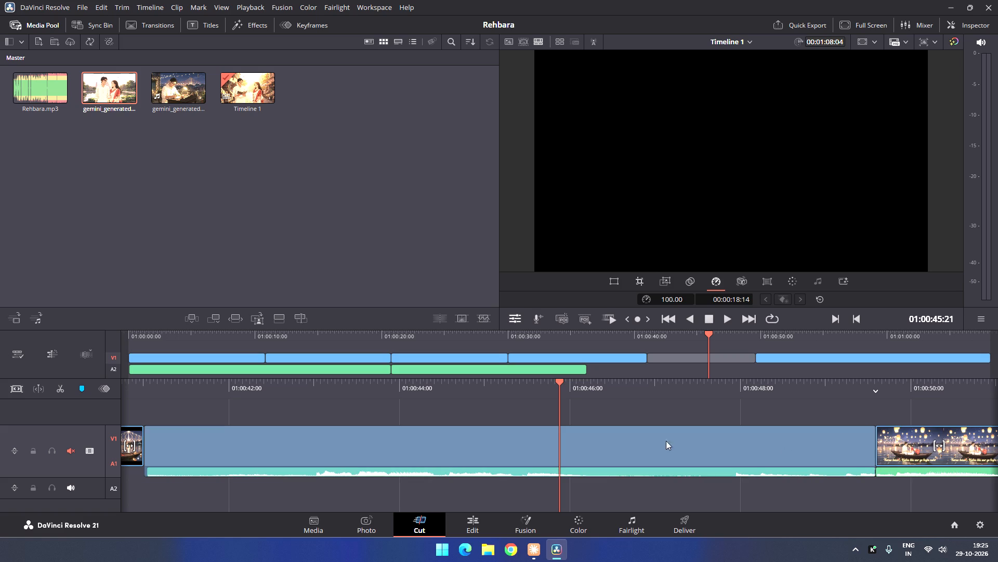
{"action": "left_click_drag", "start_coordinate": [666, 441], "coordinate": [301, 438]}
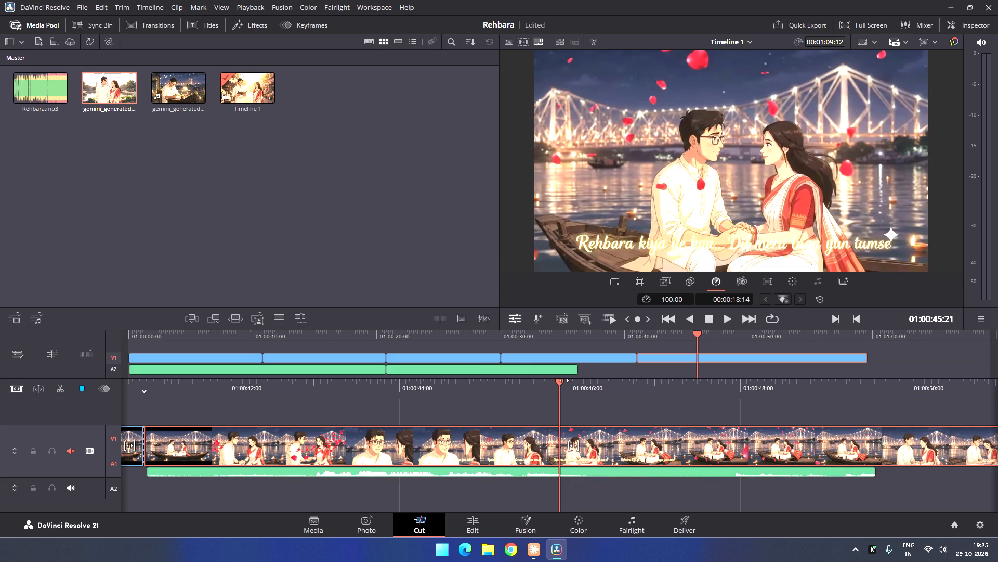
Delete the leftover green audio segment that extends past the end of the final boat clip.
{"action": "left_click_drag", "start_coordinate": [558, 382], "coordinate": [606, 385]}
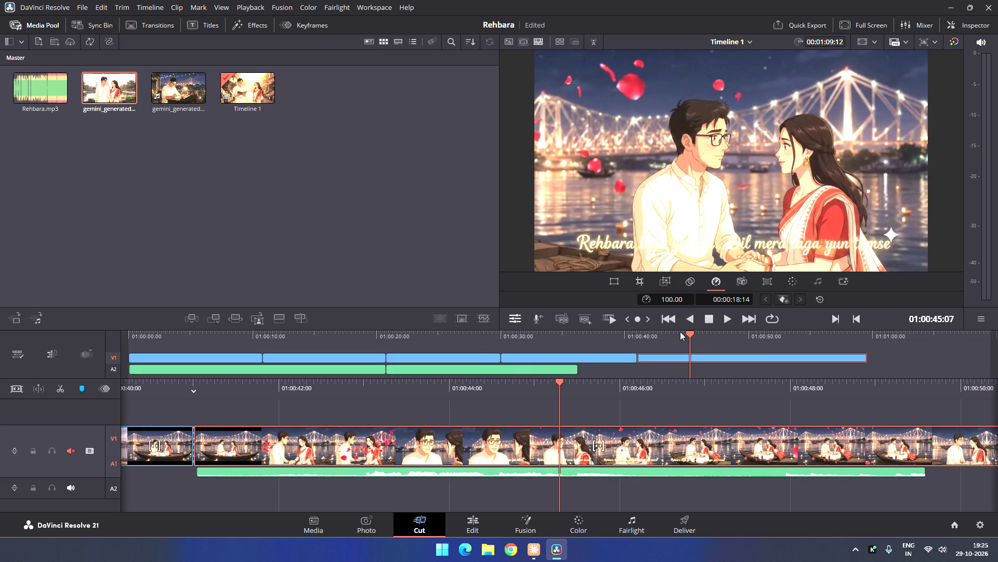
{"action": "left_click_drag", "start_coordinate": [691, 331], "coordinate": [744, 331]}
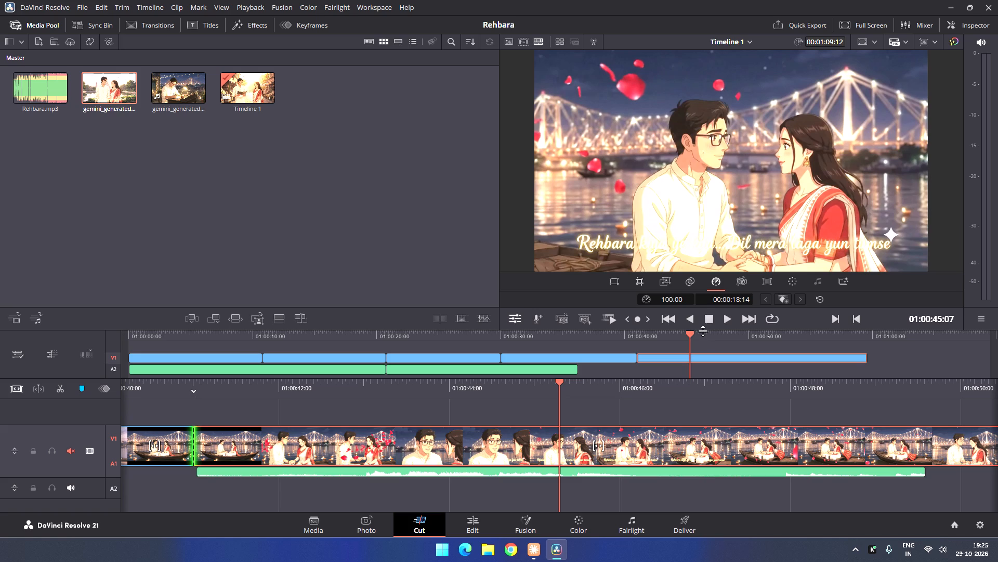
{"action": "left_click_drag", "start_coordinate": [703, 331], "coordinate": [700, 303]}
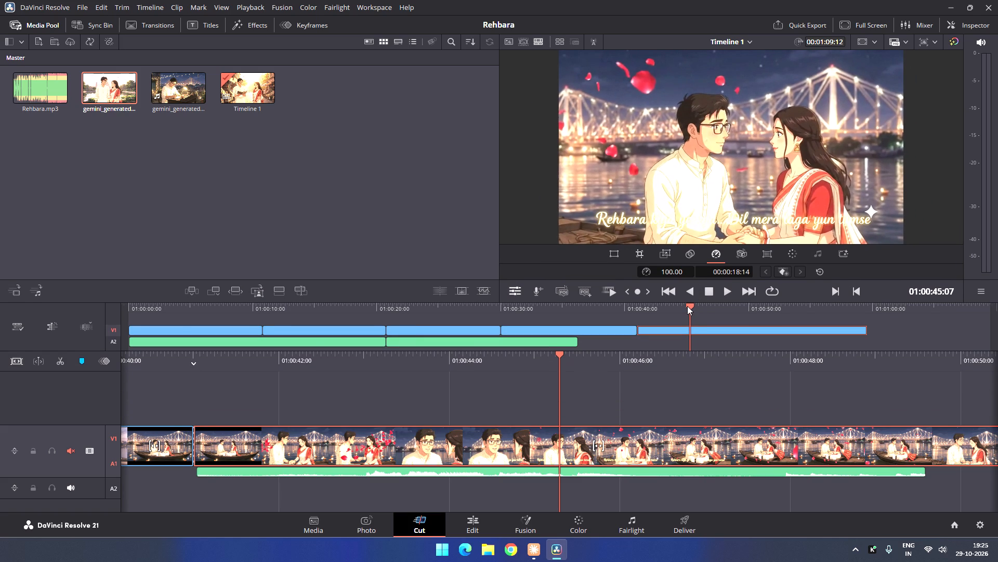
{"action": "left_click_drag", "start_coordinate": [687, 306], "coordinate": [884, 313]}
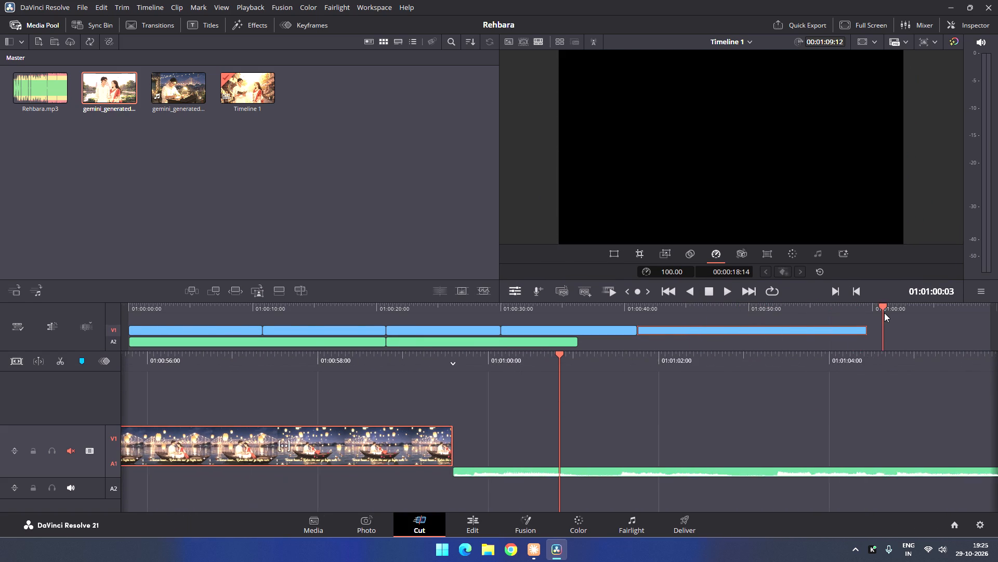
{"action": "left_click_drag", "start_coordinate": [884, 313], "coordinate": [874, 315]}
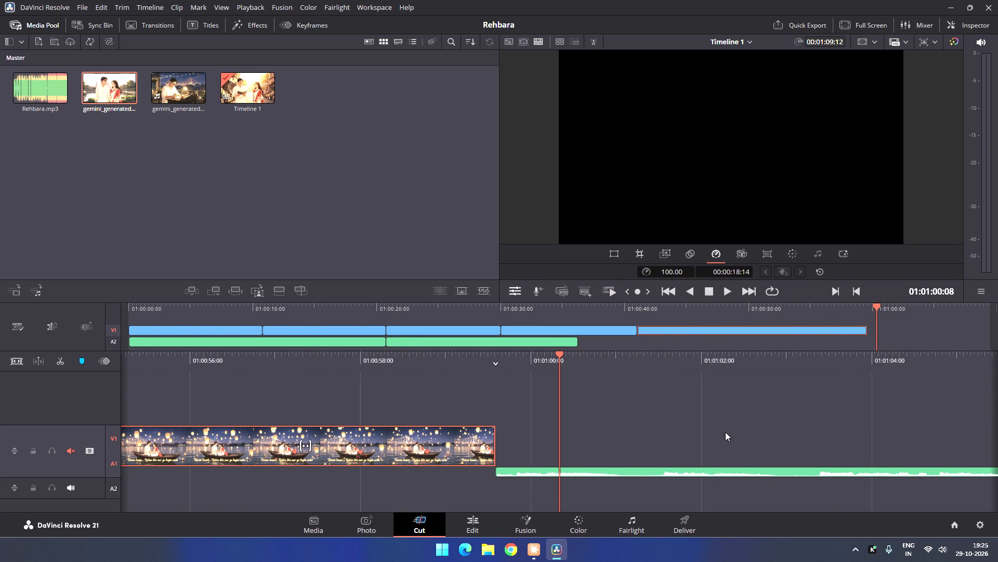
{"action": "left_click", "coordinate": [719, 468]}
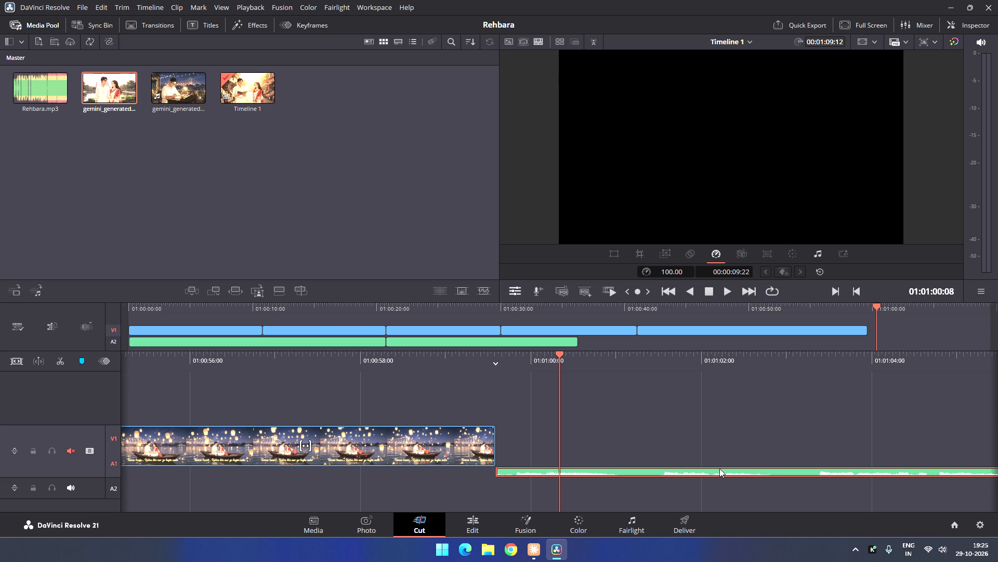
{"action": "key", "text": "Delete"}
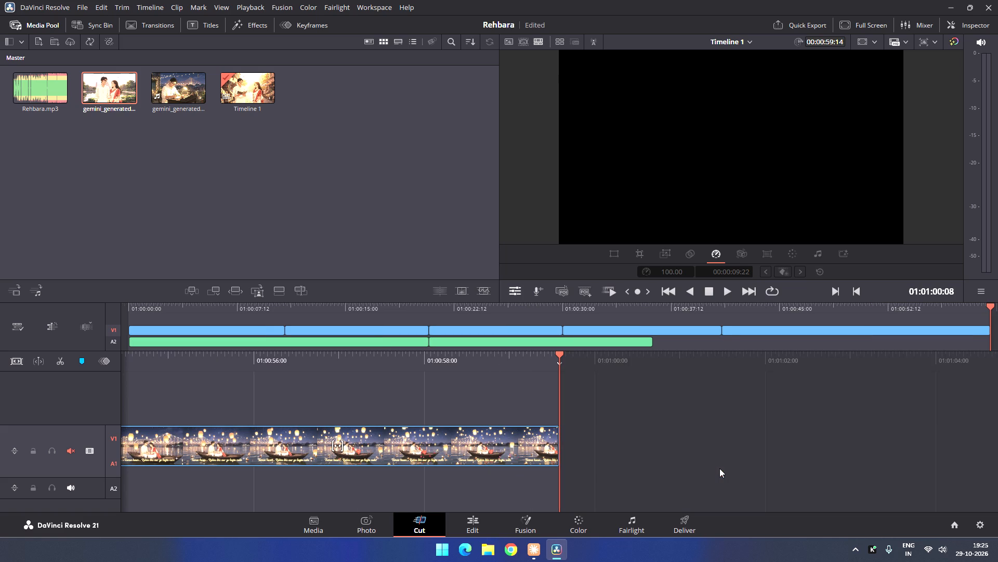
Check the rearranged timeline from the final lantern scene back to its start at 01:00:00:00, including the writing-to-riverside join.
{"action": "left_click_drag", "start_coordinate": [558, 354], "coordinate": [556, 354]}
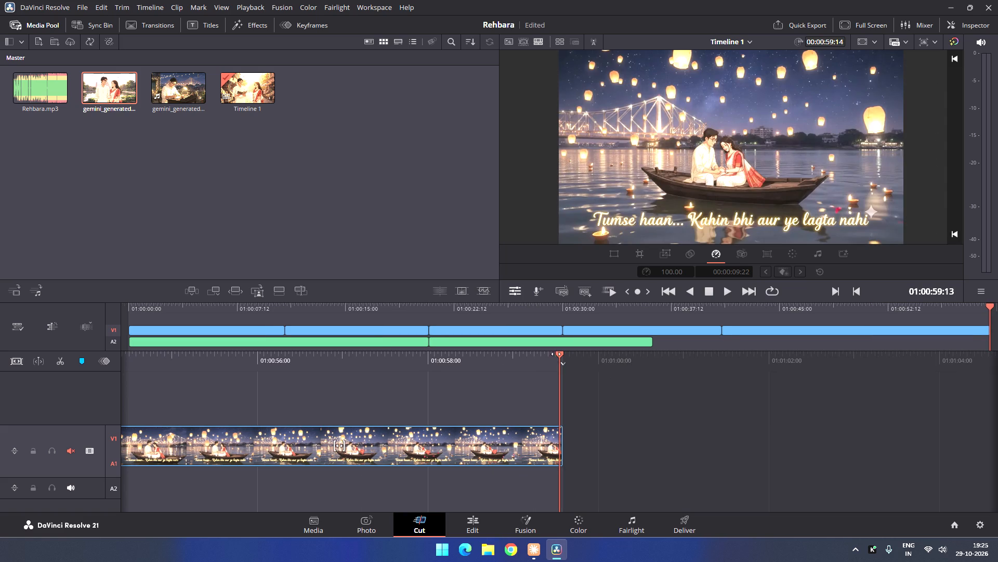
{"action": "left_click_drag", "start_coordinate": [556, 354], "coordinate": [997, 366]}
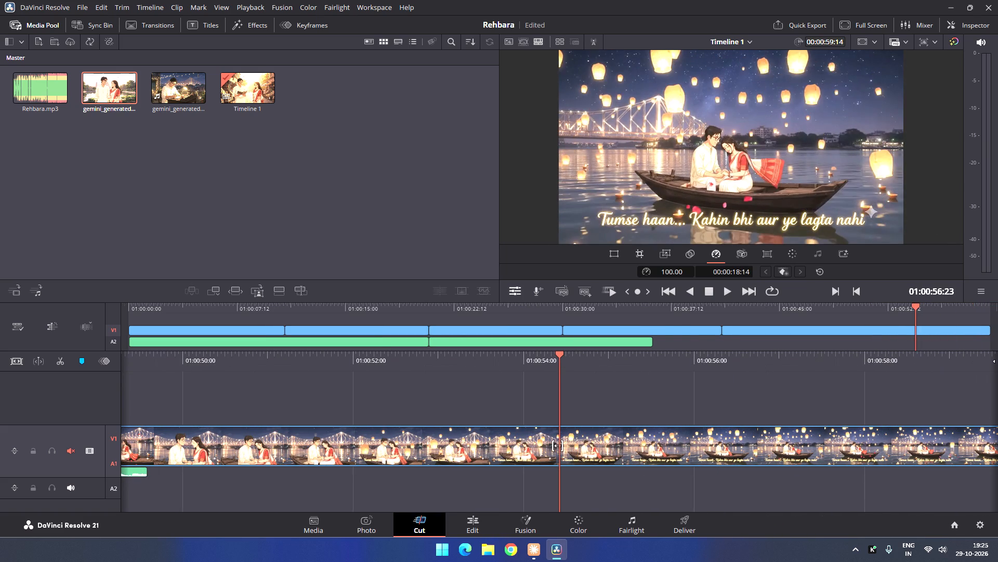
{"action": "left_click", "coordinate": [549, 306]}
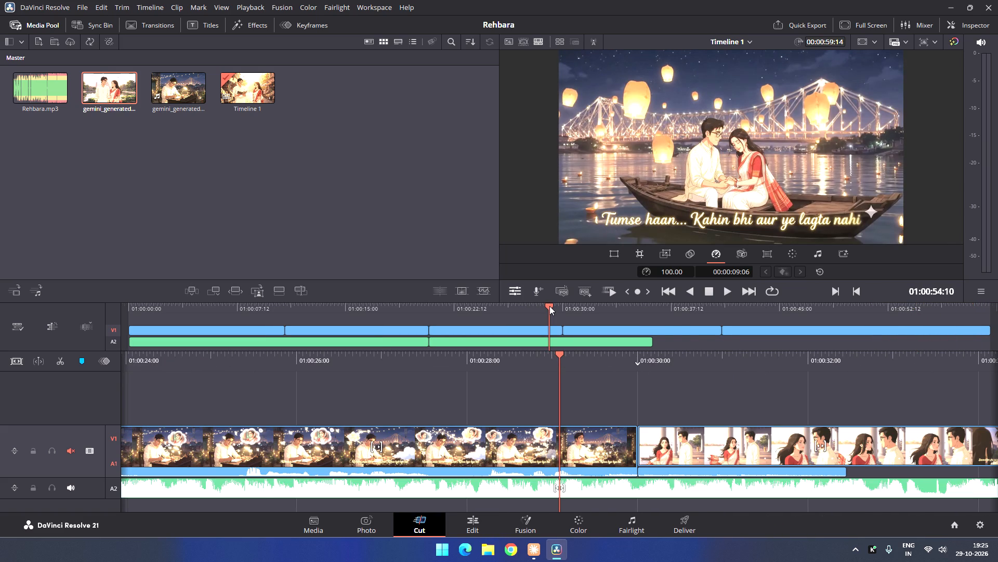
{"action": "left_click", "coordinate": [513, 473]}
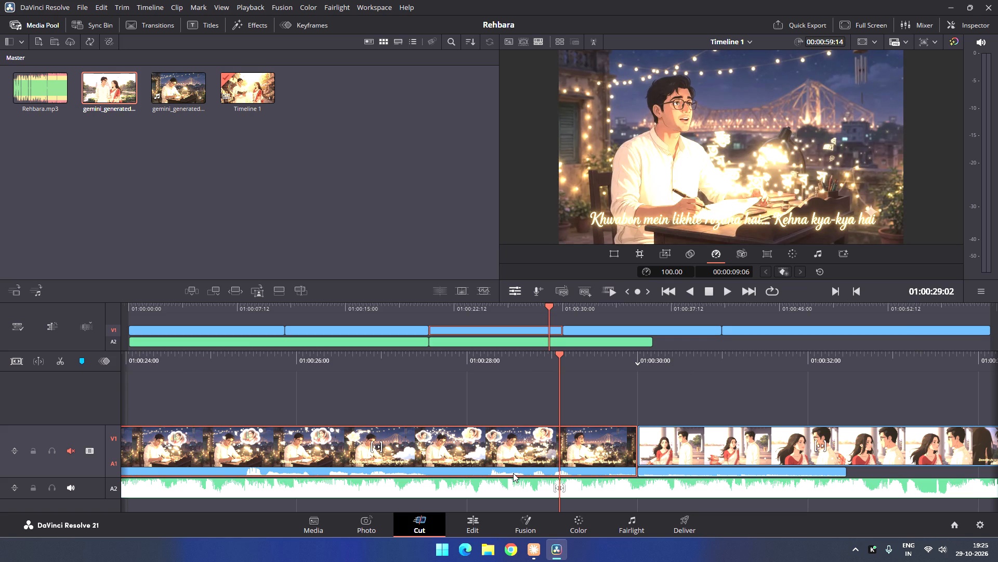
{"action": "left_click", "coordinate": [709, 475]}
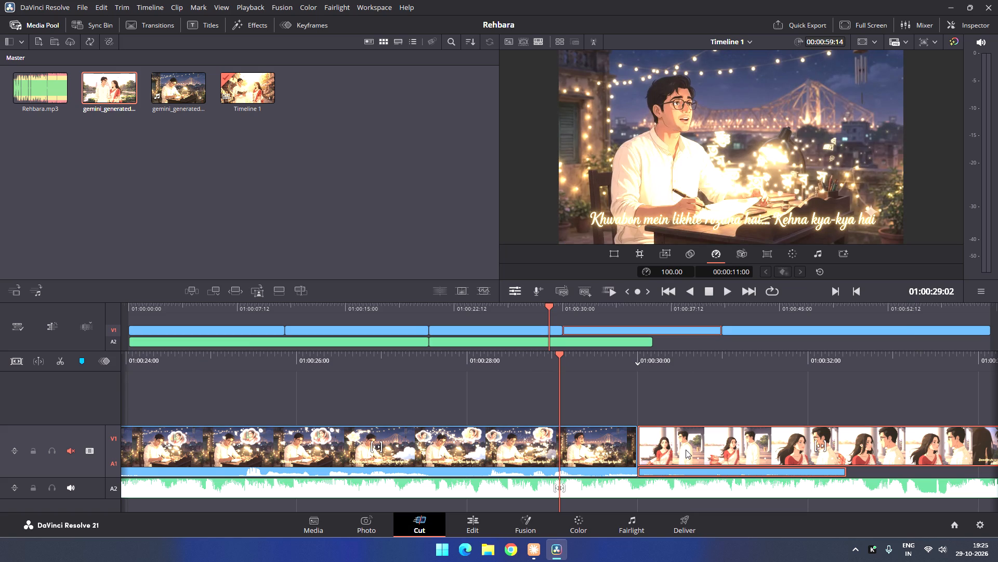
{"action": "left_click", "coordinate": [711, 474]}
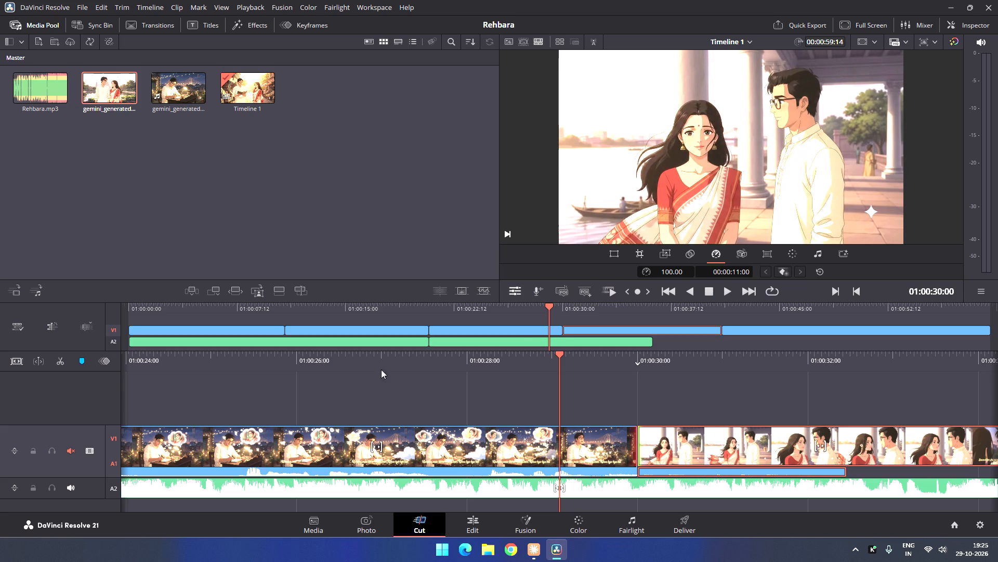
{"action": "left_click_drag", "start_coordinate": [546, 305], "coordinate": [343, 312]}
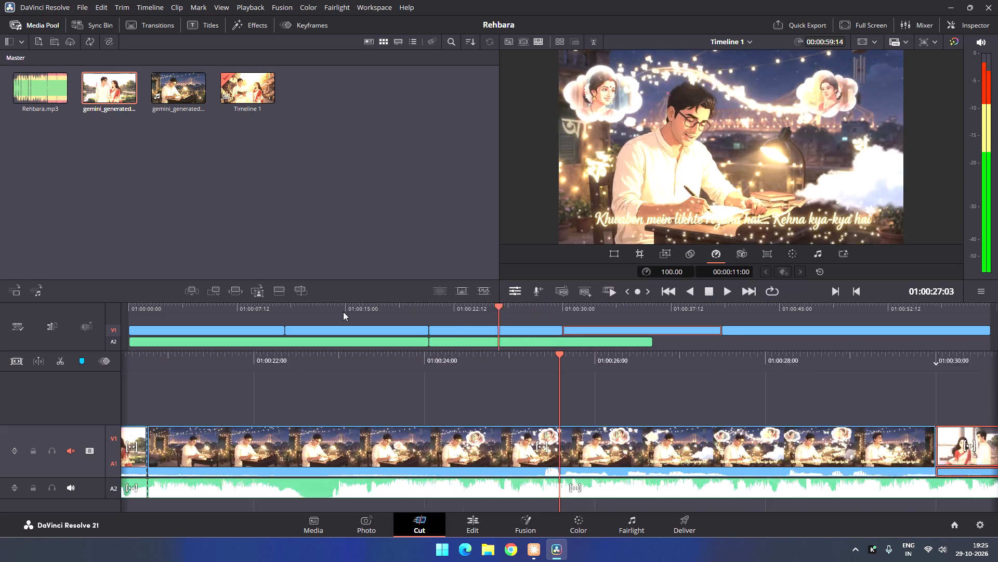
{"action": "left_click_drag", "start_coordinate": [343, 312], "coordinate": [52, 314]}
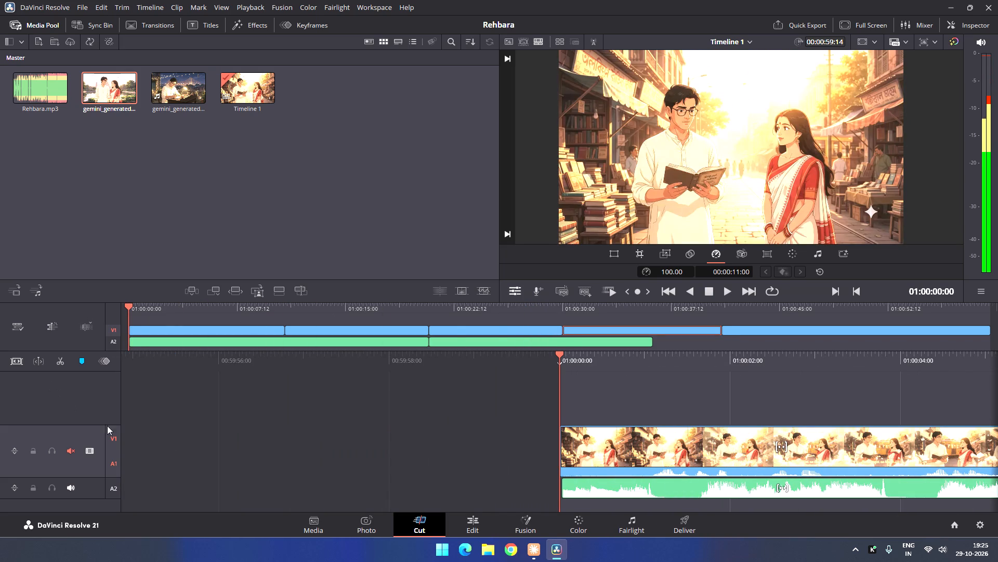
Set the opening book-market clip's speed to 151 percent and play through it into the lakeside scene.
{"action": "left_click", "coordinate": [668, 458]}
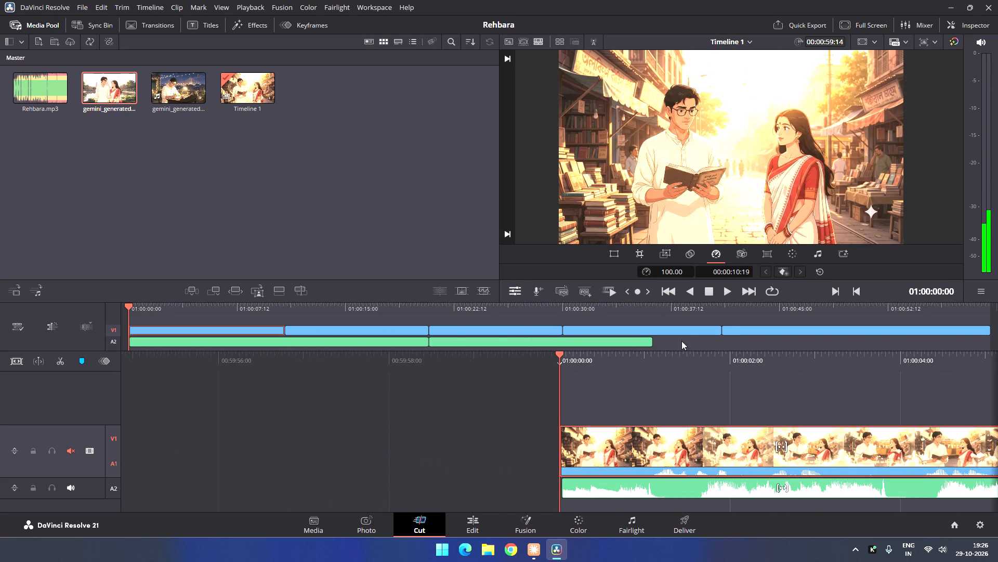
{"action": "left_click_drag", "start_coordinate": [667, 269], "coordinate": [683, 271]}
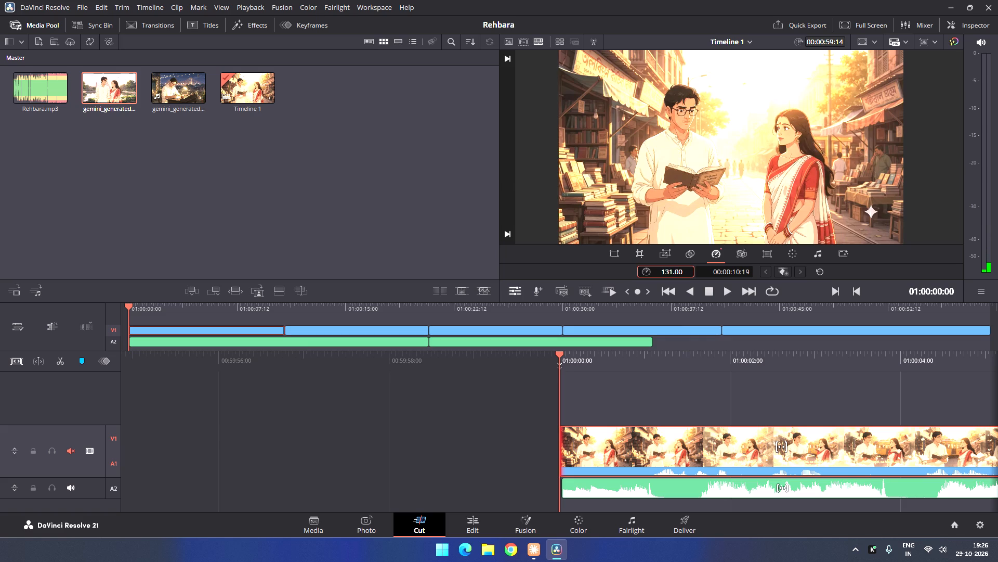
{"action": "left_click_drag", "start_coordinate": [683, 271], "coordinate": [690, 272]}
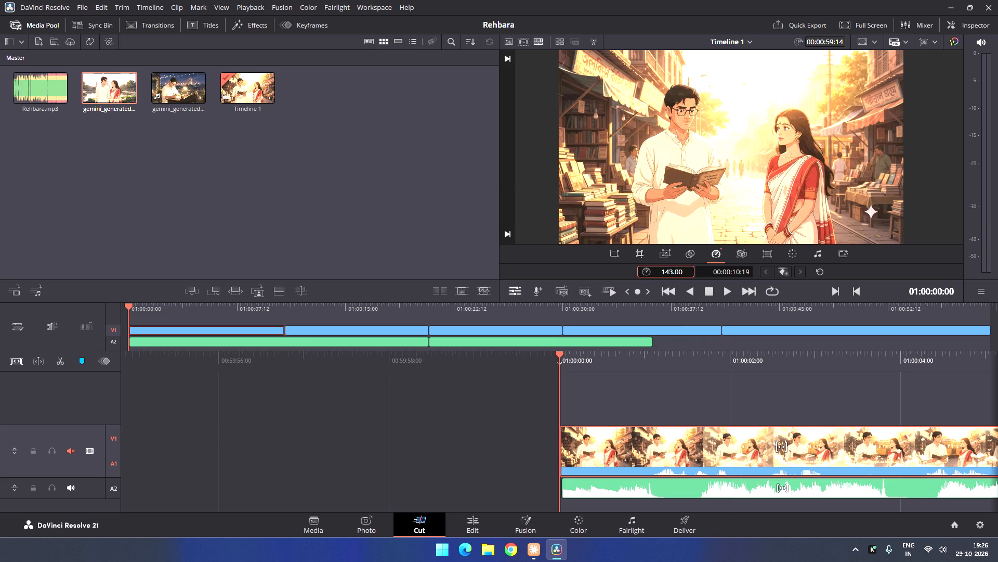
{"action": "left_click_drag", "start_coordinate": [690, 272], "coordinate": [694, 272]}
{"action": "left_click_drag", "start_coordinate": [694, 272], "coordinate": [692, 272]}
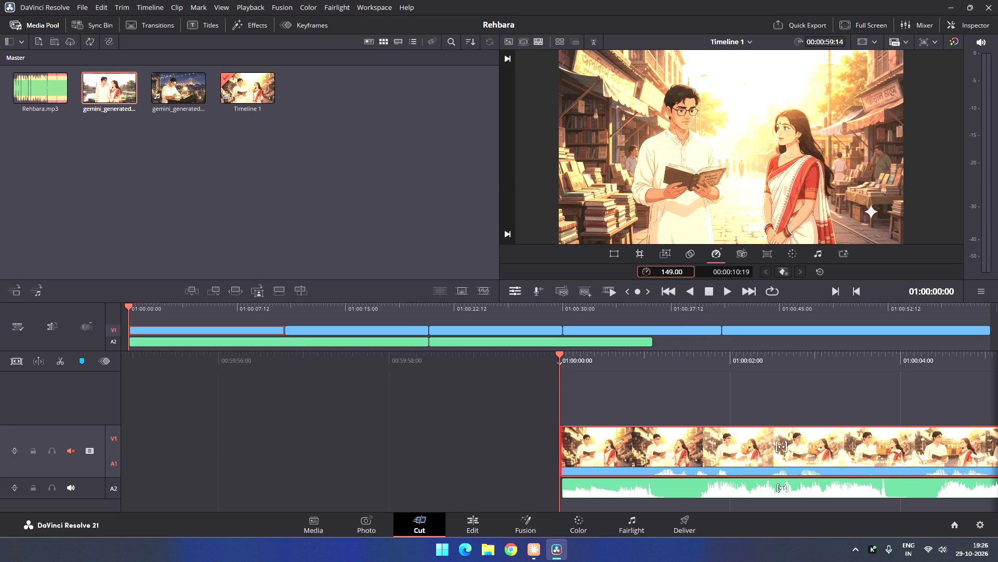
{"action": "left_click_drag", "start_coordinate": [692, 272], "coordinate": [693, 272]}
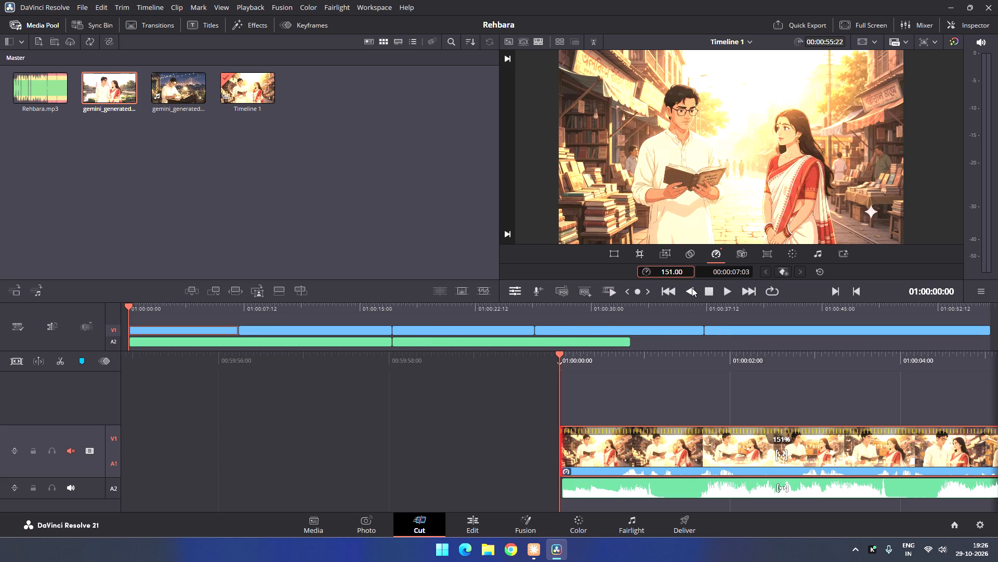
{"action": "left_click", "coordinate": [725, 291]}
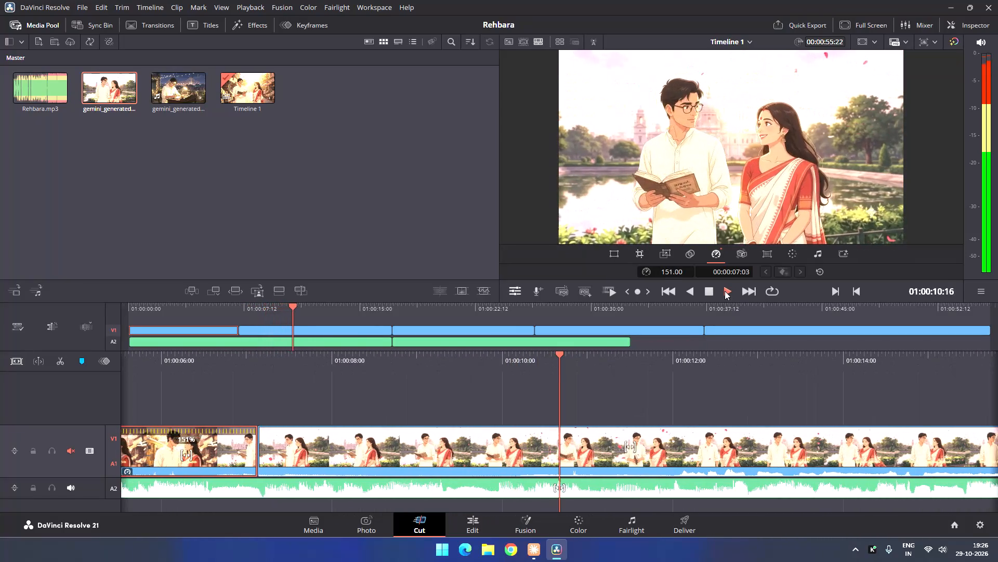
{"action": "left_click", "coordinate": [708, 295]}
Set the speed of the second clip, the lakeside garden scene, to 202 percent.
{"action": "left_click", "coordinate": [403, 437]}
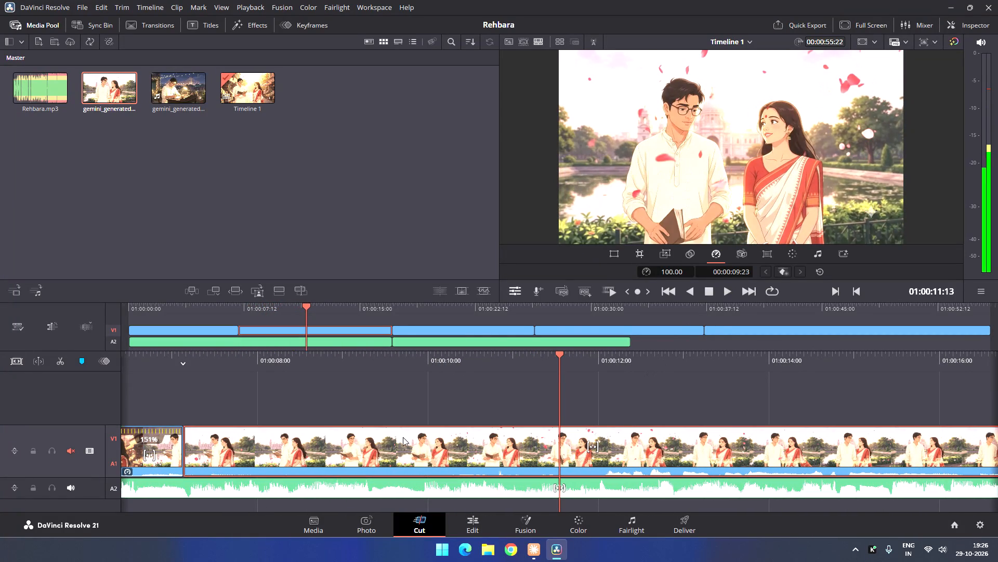
{"action": "left_click_drag", "start_coordinate": [662, 270], "coordinate": [665, 270]}
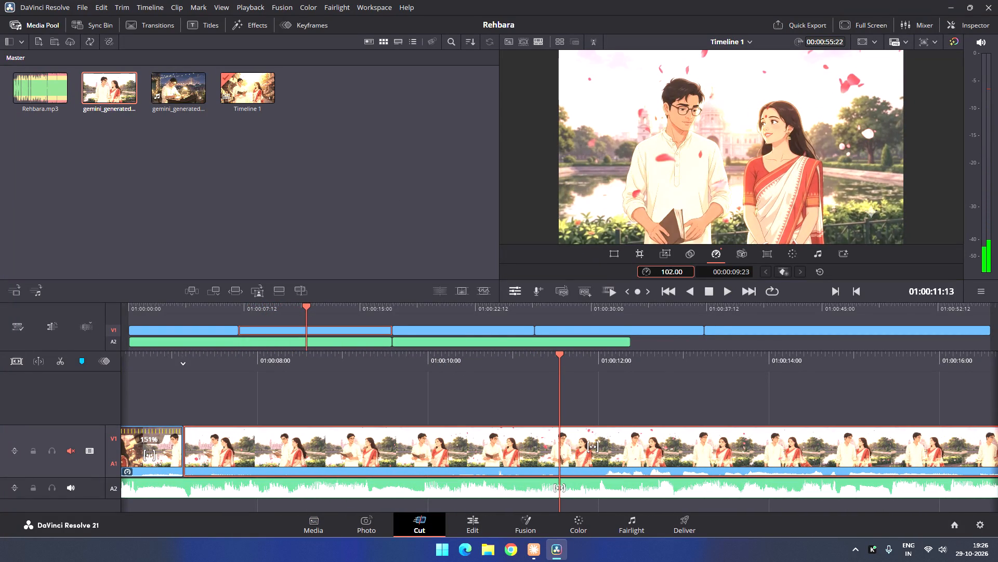
{"action": "left_click_drag", "start_coordinate": [665, 270], "coordinate": [700, 271]}
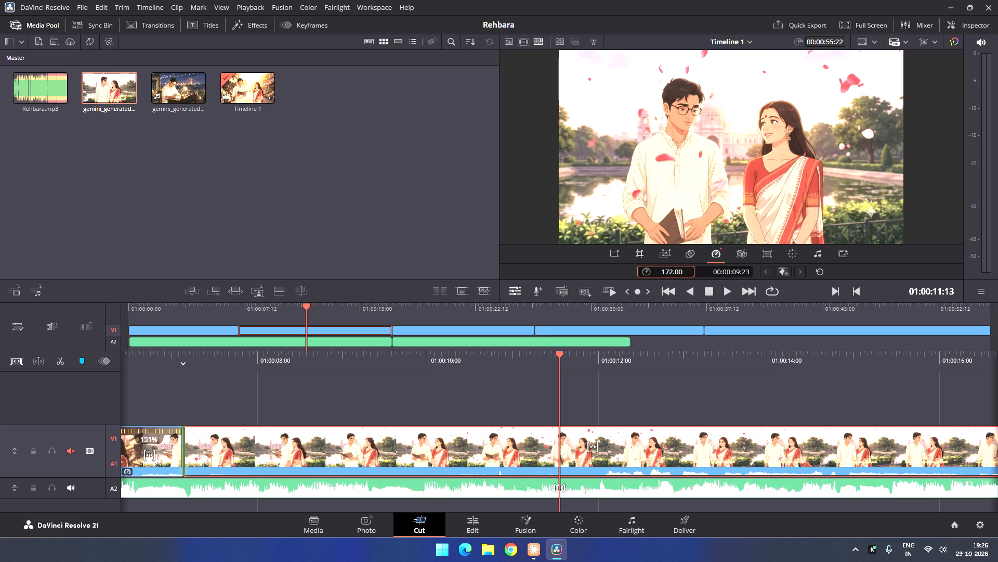
{"action": "left_click_drag", "start_coordinate": [700, 271], "coordinate": [714, 269]}
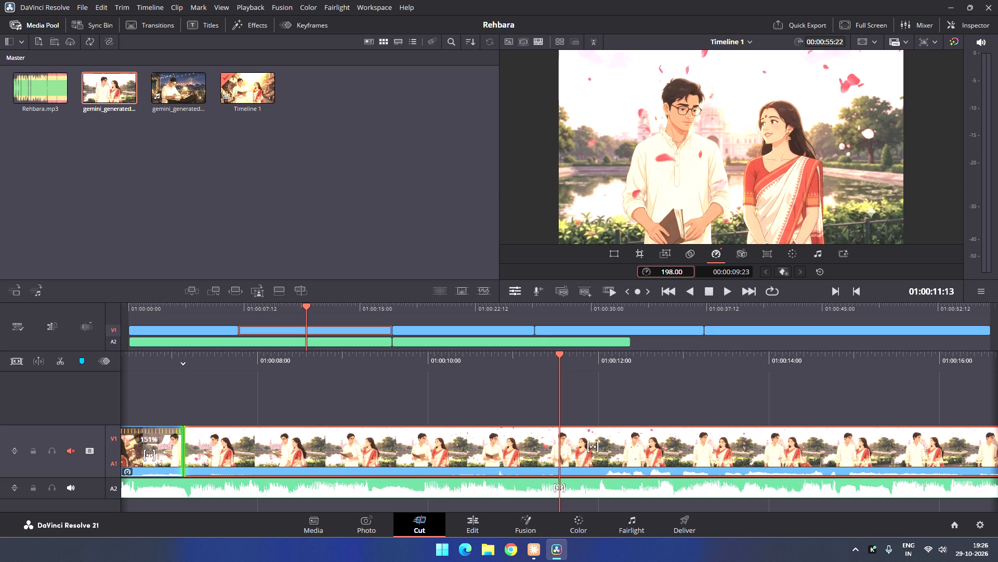
{"action": "left_click_drag", "start_coordinate": [714, 269], "coordinate": [717, 267]}
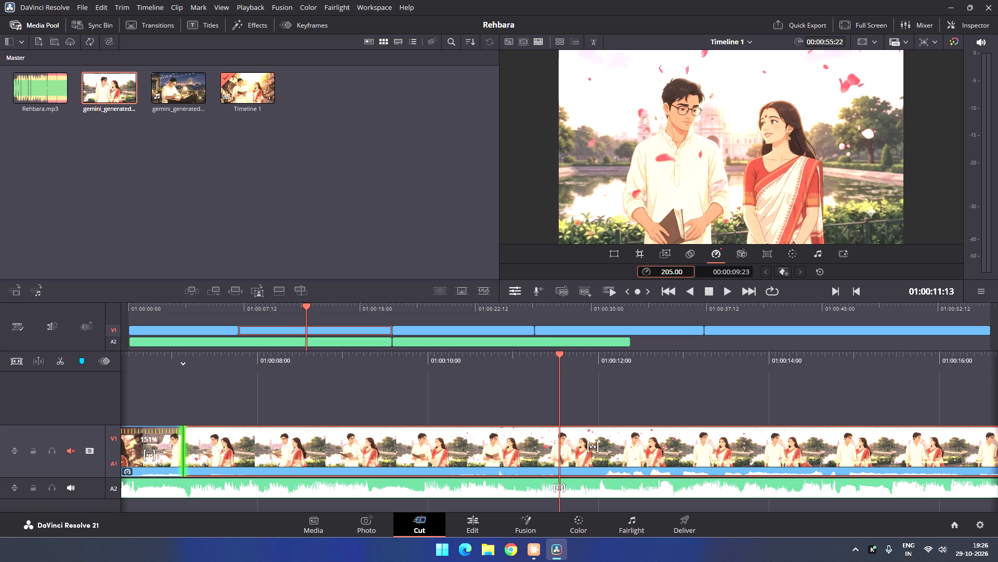
{"action": "left_click_drag", "start_coordinate": [717, 267], "coordinate": [716, 267]}
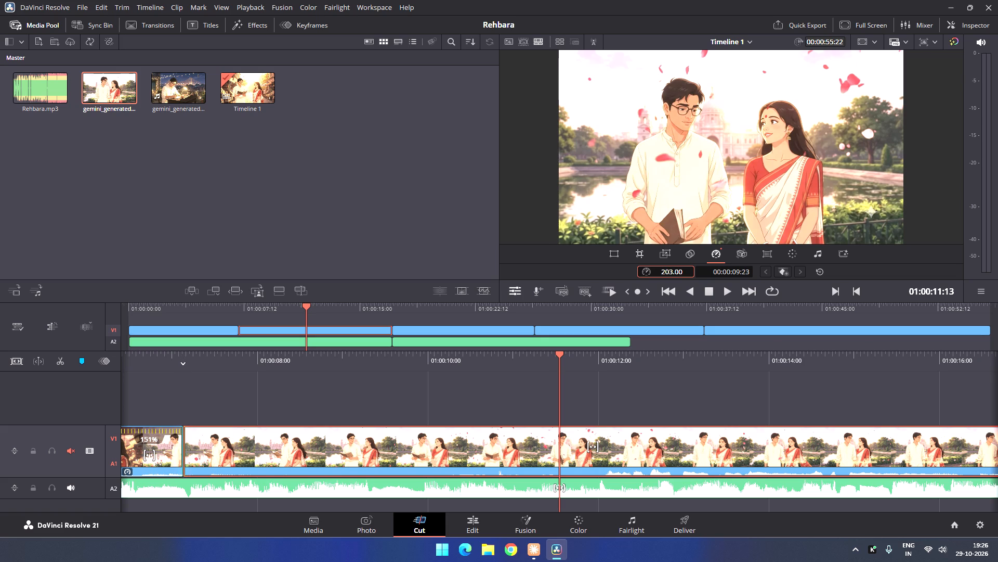
{"action": "left_click_drag", "start_coordinate": [716, 267], "coordinate": [715, 268]}
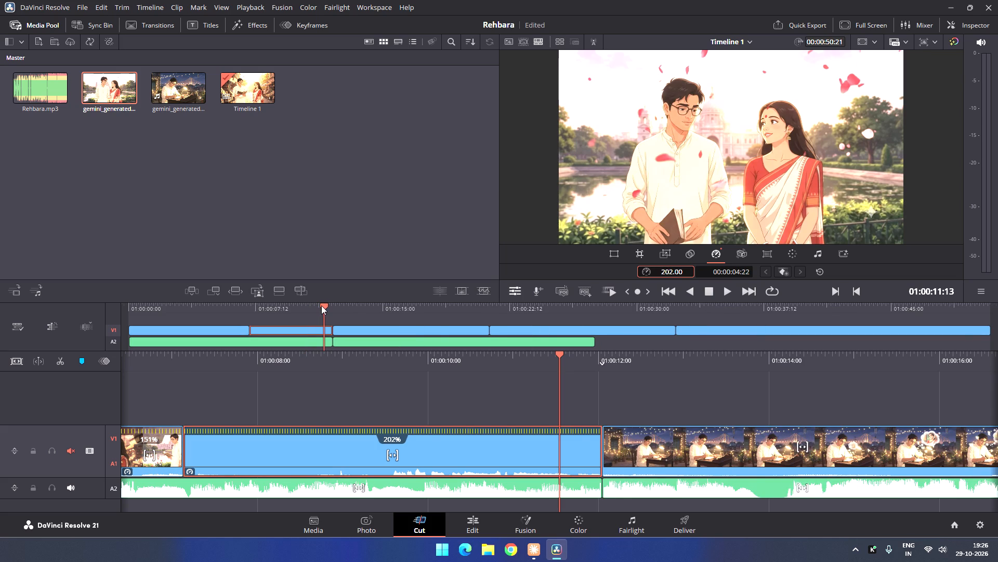
Play the timeline from the opening scene to about 01:00:24:00 to check the sped-up clips against the song.
{"action": "left_click_drag", "start_coordinate": [321, 305], "coordinate": [169, 326]}
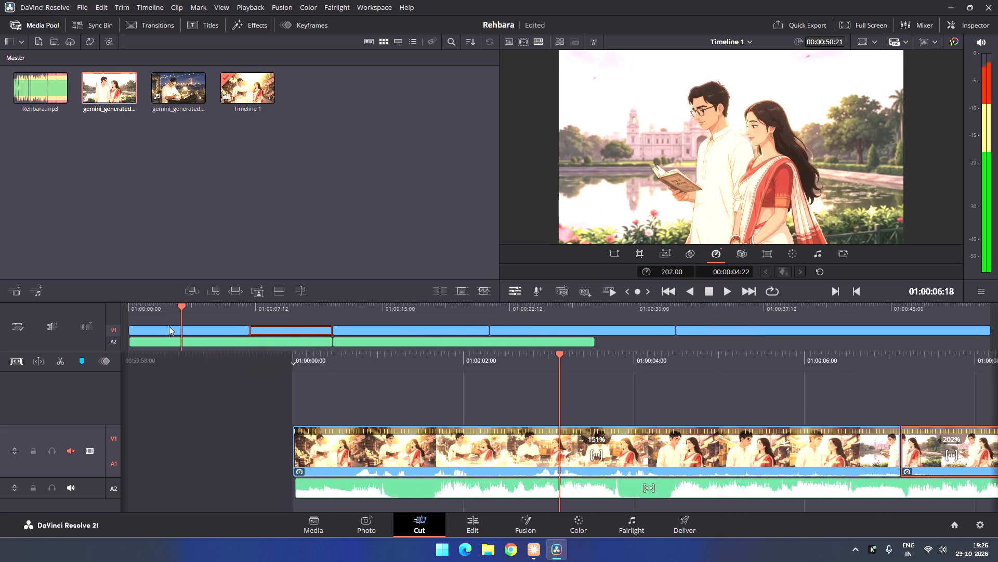
{"action": "left_click_drag", "start_coordinate": [169, 326], "coordinate": [164, 326]}
{"action": "left_click", "coordinate": [724, 289]}
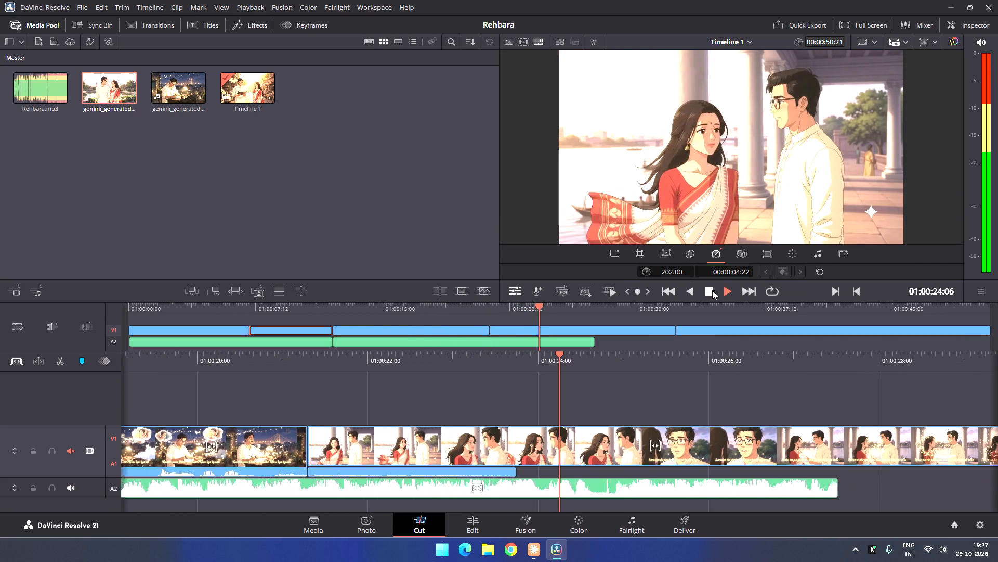
{"action": "left_click", "coordinate": [712, 290]}
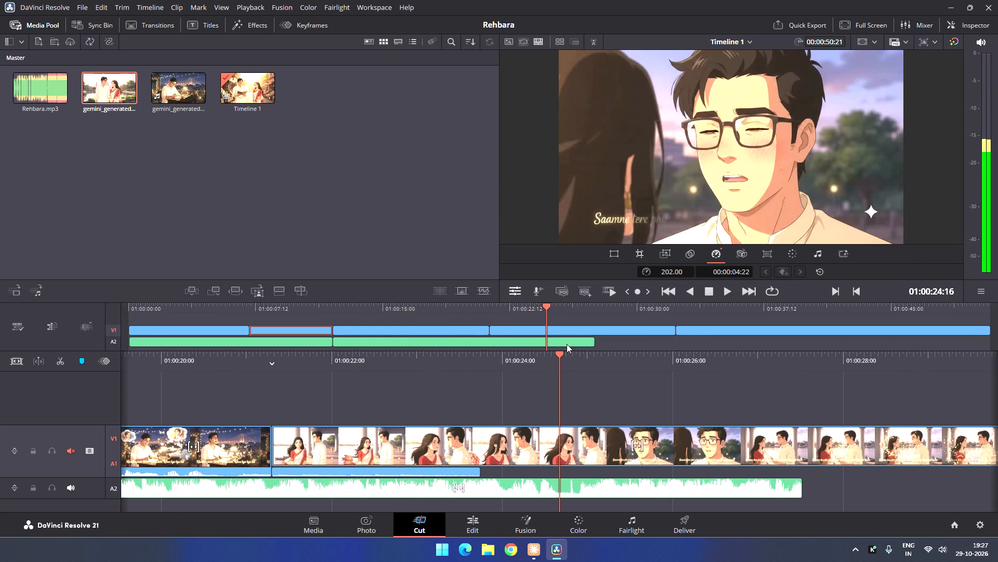
On the Fairlight page, audition the song and delete the second Rehbara.mp3 segment from Audio 2.
{"action": "left_click", "coordinate": [622, 539]}
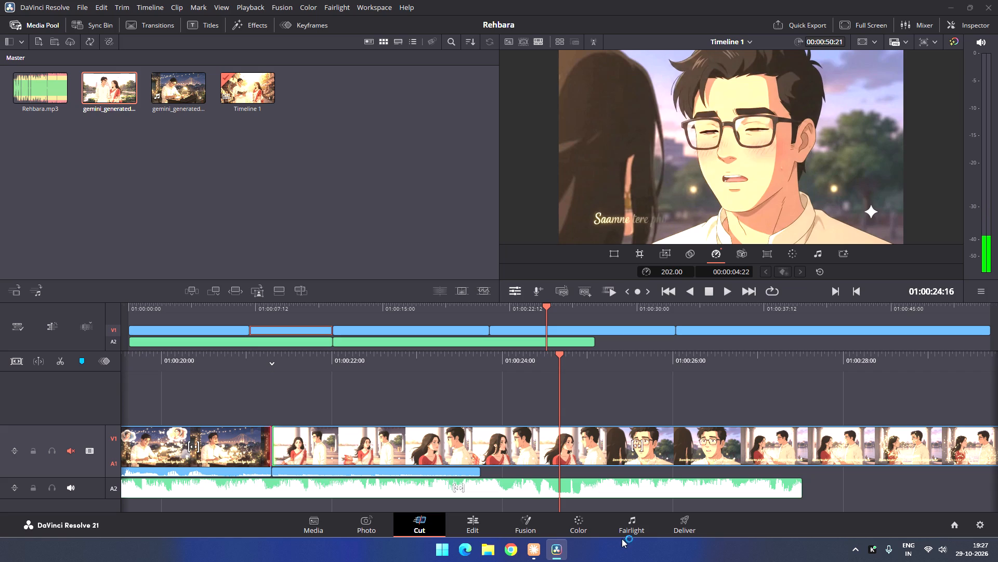
{"action": "left_click", "coordinate": [622, 526]}
{"action": "left_click", "coordinate": [634, 528]}
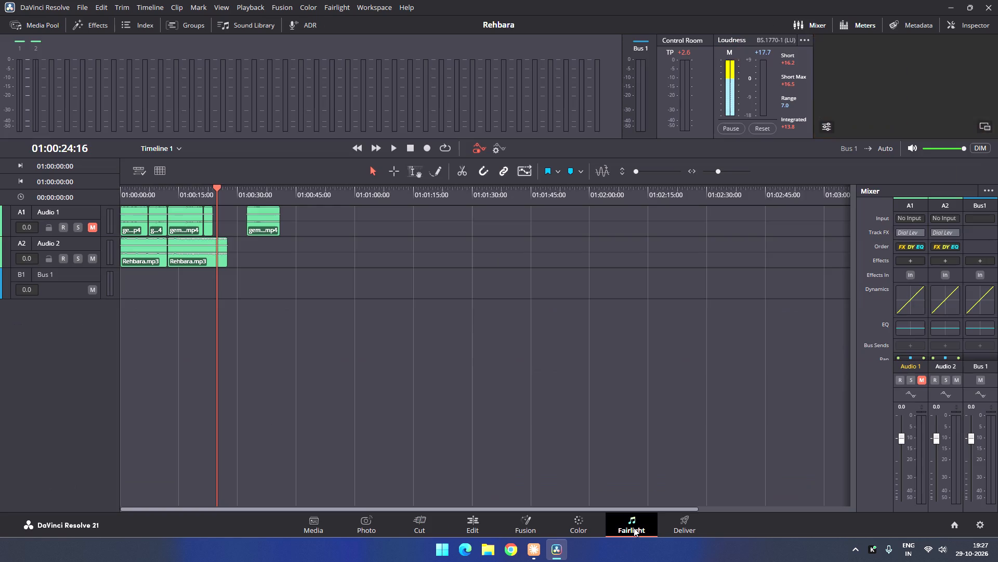
{"action": "left_click", "coordinate": [182, 244]}
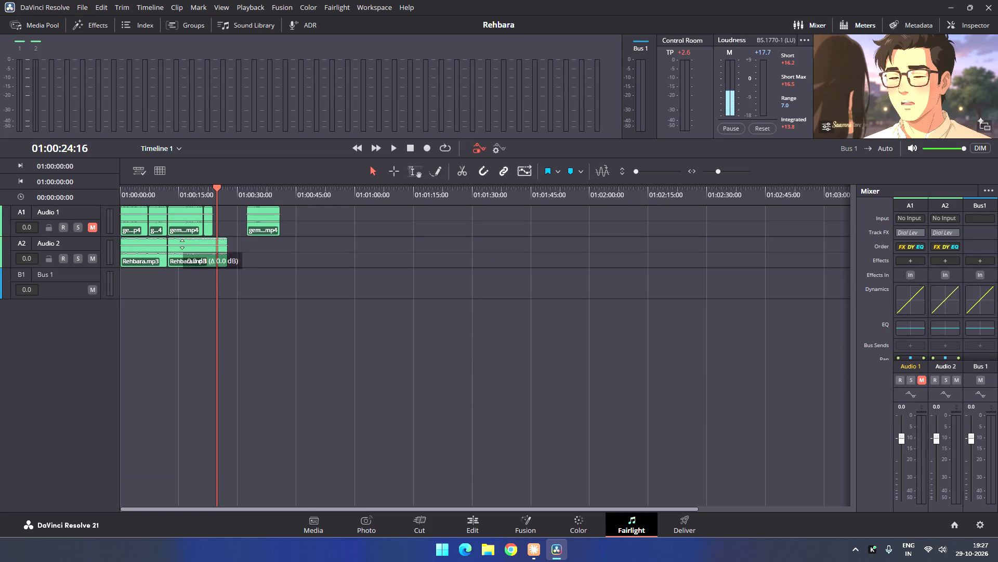
{"action": "left_click", "coordinate": [193, 261]}
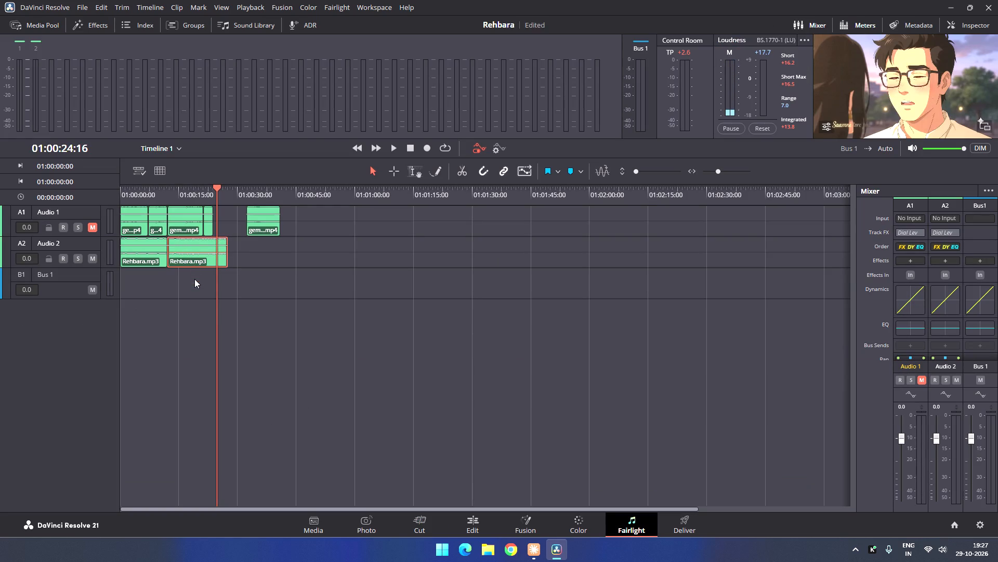
{"action": "left_click_drag", "start_coordinate": [216, 186], "coordinate": [178, 190]}
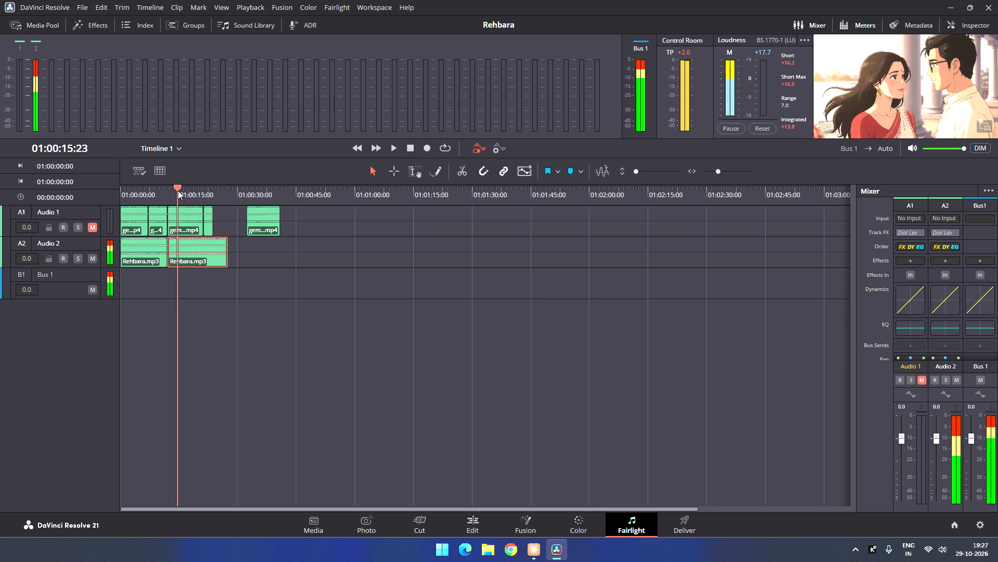
{"action": "left_click_drag", "start_coordinate": [178, 190], "coordinate": [139, 190]}
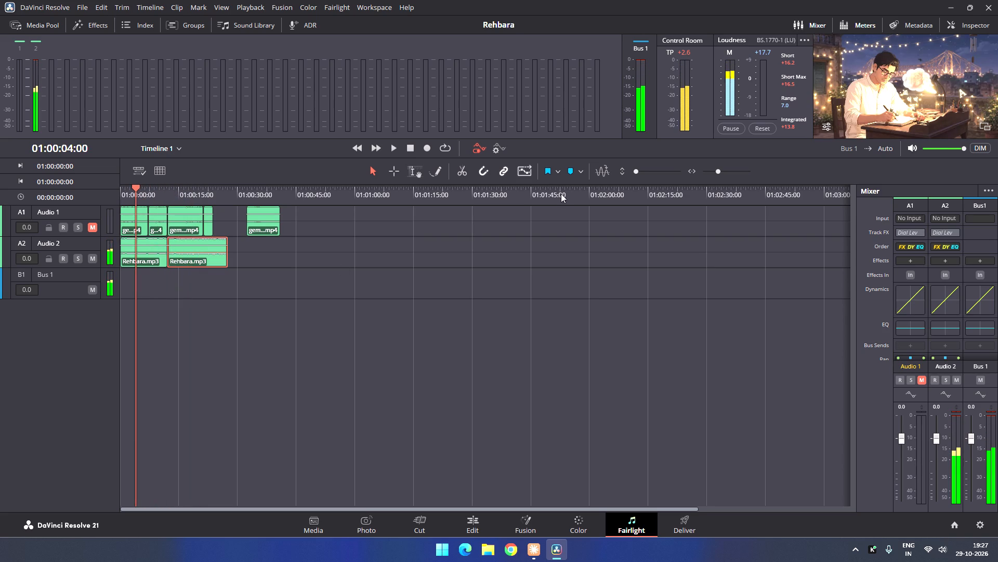
{"action": "left_click", "coordinate": [212, 248]}
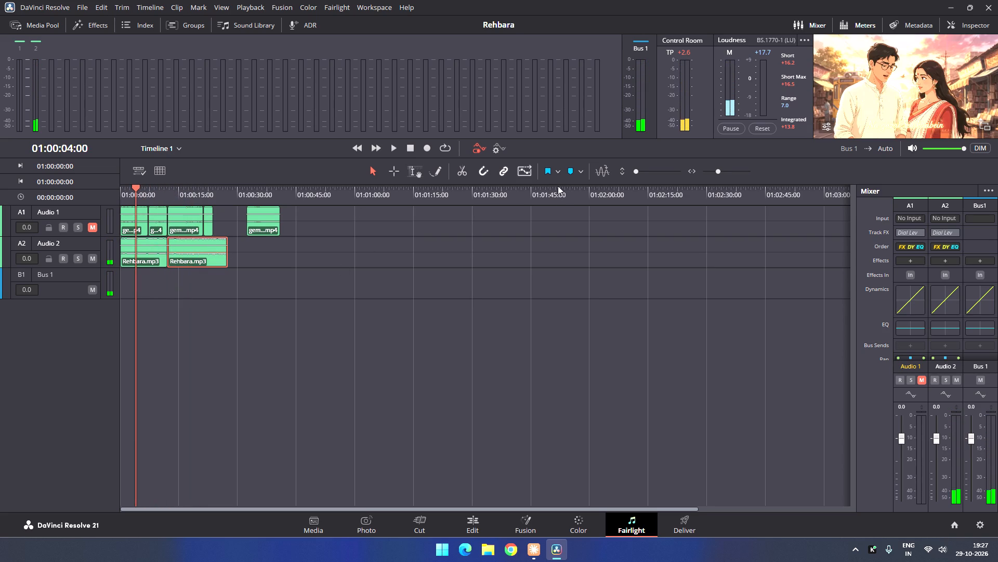
{"action": "left_click", "coordinate": [389, 148]}
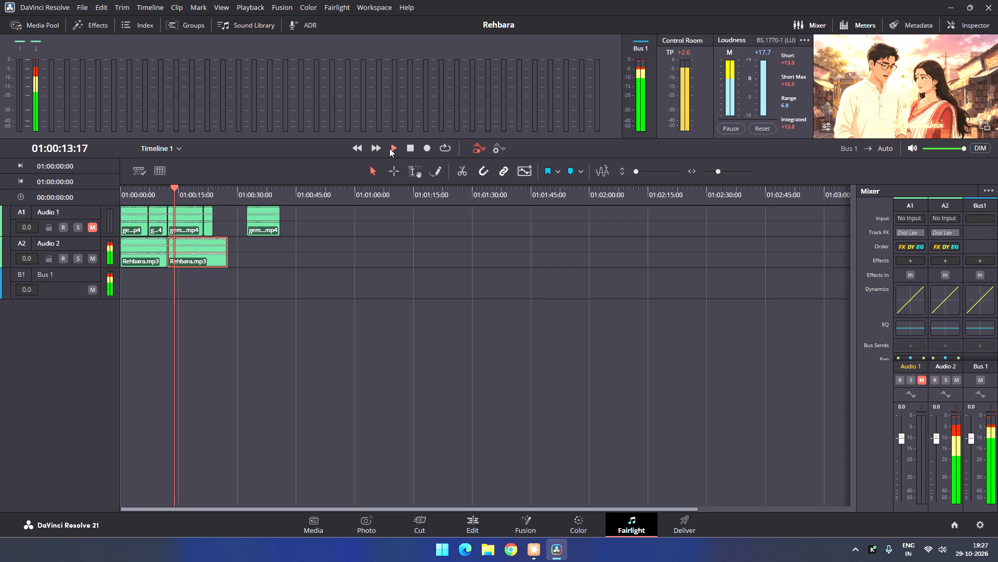
{"action": "left_click", "coordinate": [389, 148]}
{"action": "left_click", "coordinate": [415, 152]}
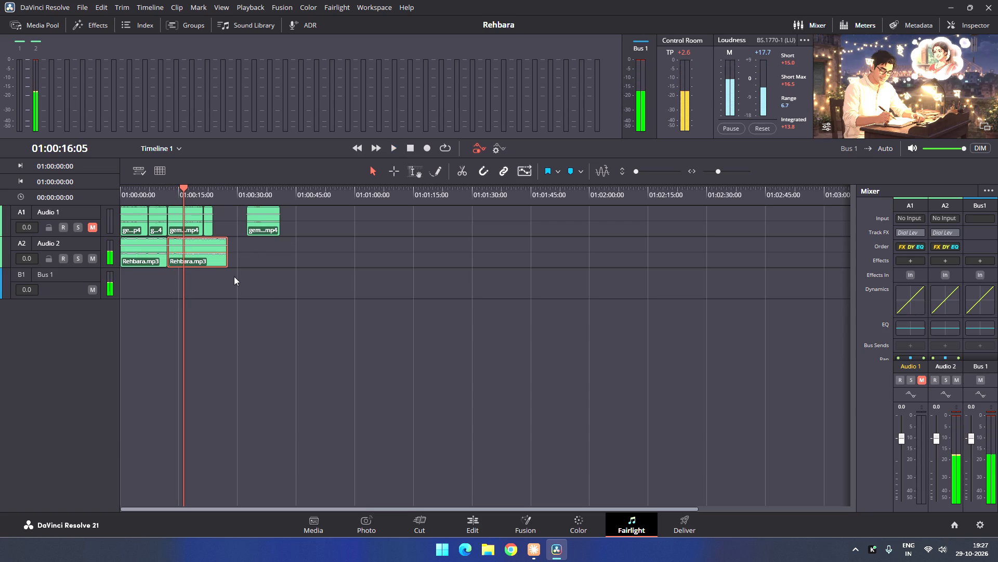
{"action": "key", "text": "Delete"}
Extend the remaining Rehbara.mp3 clip's end to line up with the last Audio 1 clip, at about 01:00:25:00.
{"action": "left_click", "coordinate": [162, 251]}
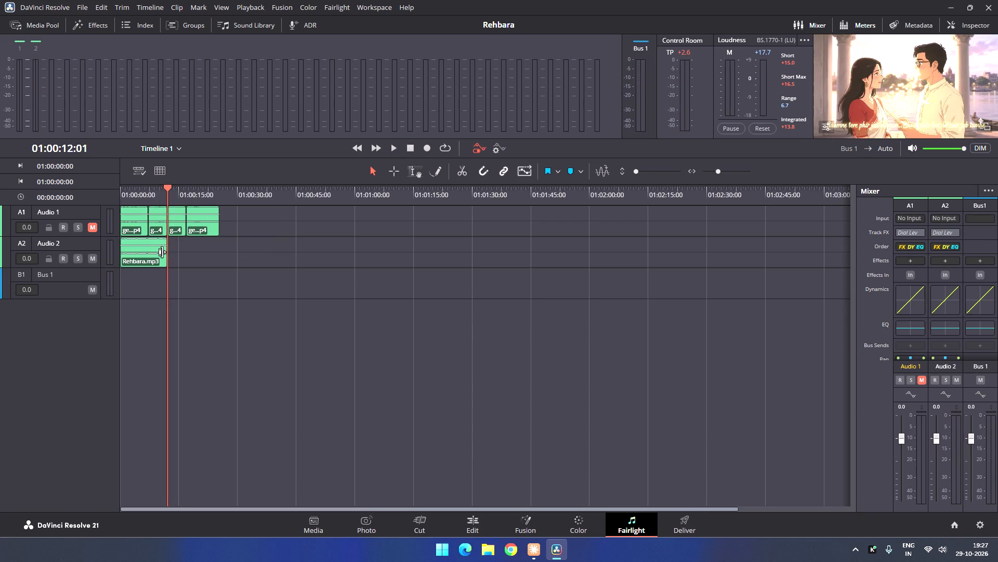
{"action": "left_click_drag", "start_coordinate": [162, 252], "coordinate": [204, 260]}
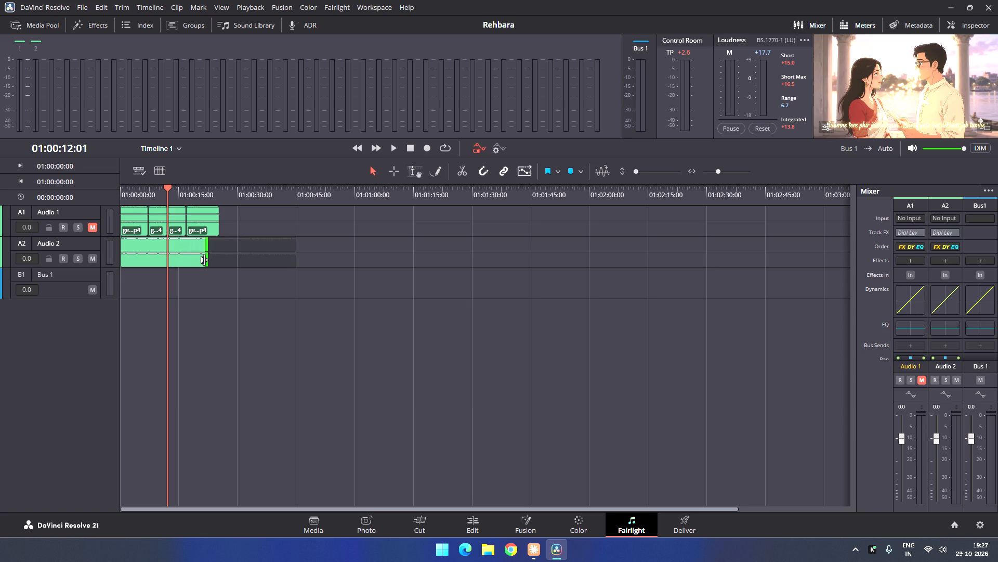
{"action": "left_click_drag", "start_coordinate": [204, 260], "coordinate": [214, 261]}
Play the timeline from its start to about 01:00:14:00 to check the extended song against the picture.
{"action": "left_click_drag", "start_coordinate": [165, 184], "coordinate": [106, 181]}
{"action": "left_click_drag", "start_coordinate": [166, 187], "coordinate": [141, 187]}
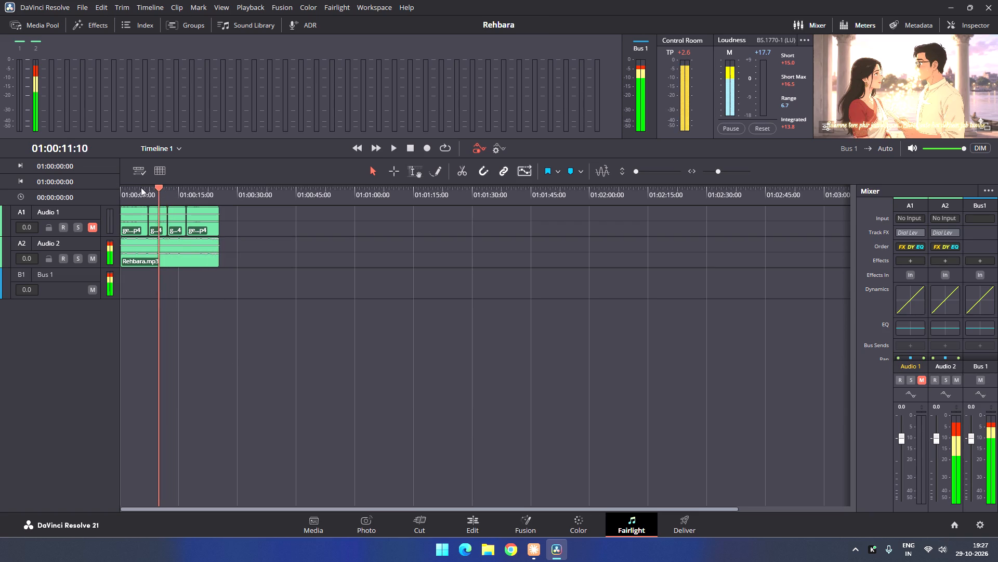
{"action": "left_click_drag", "start_coordinate": [141, 187], "coordinate": [119, 187]}
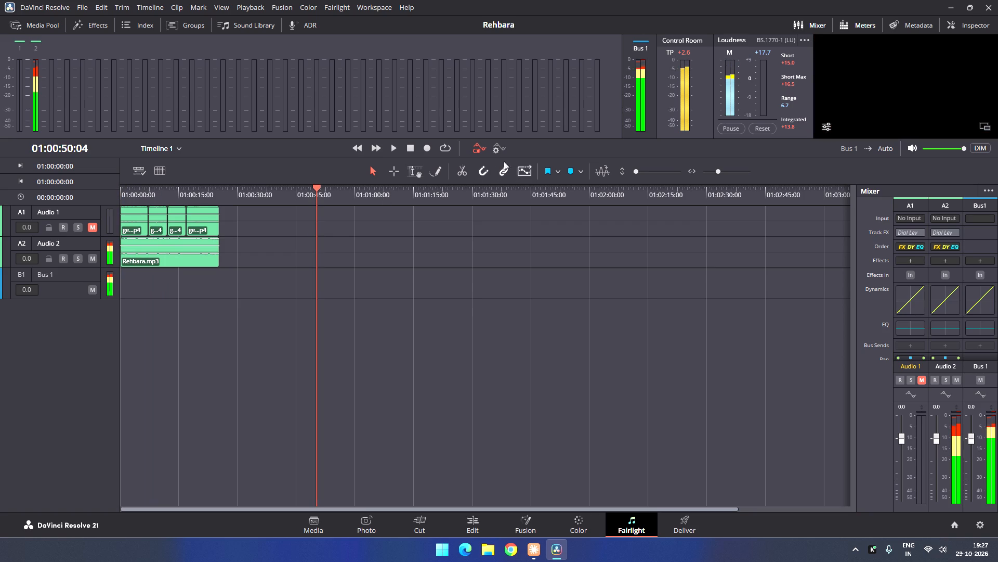
{"action": "left_click", "coordinate": [392, 145]}
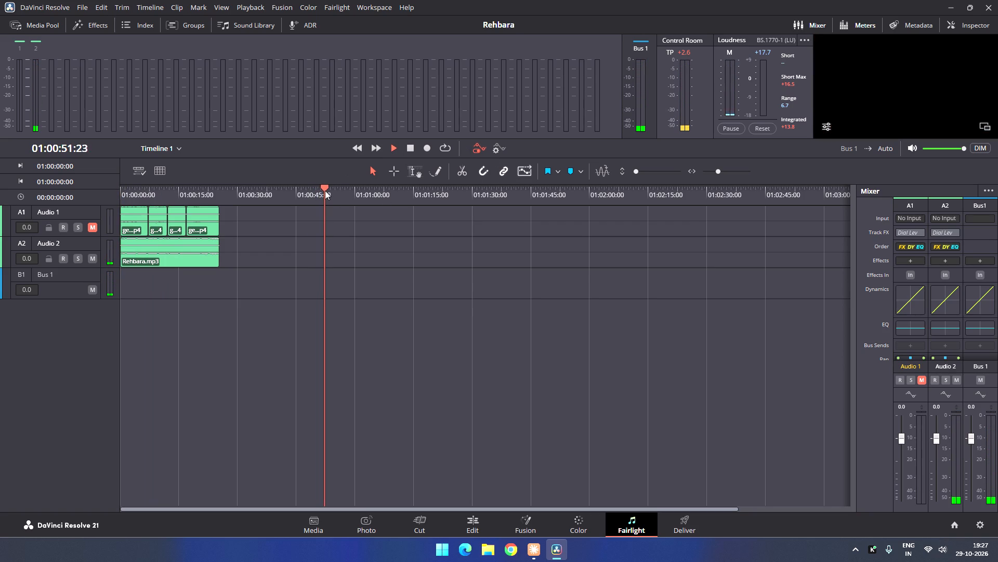
{"action": "left_click_drag", "start_coordinate": [325, 189], "coordinate": [60, 176]}
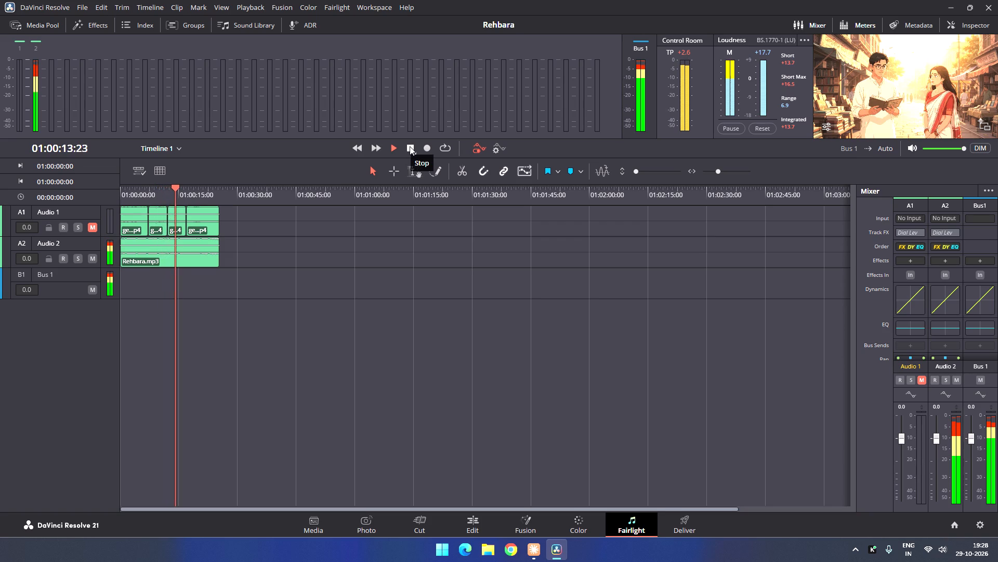
On the Cut page, scrub back to the opening scene and play the timeline to about 01:00:19:00 to check the picture against the song.
{"action": "left_click", "coordinate": [411, 529]}
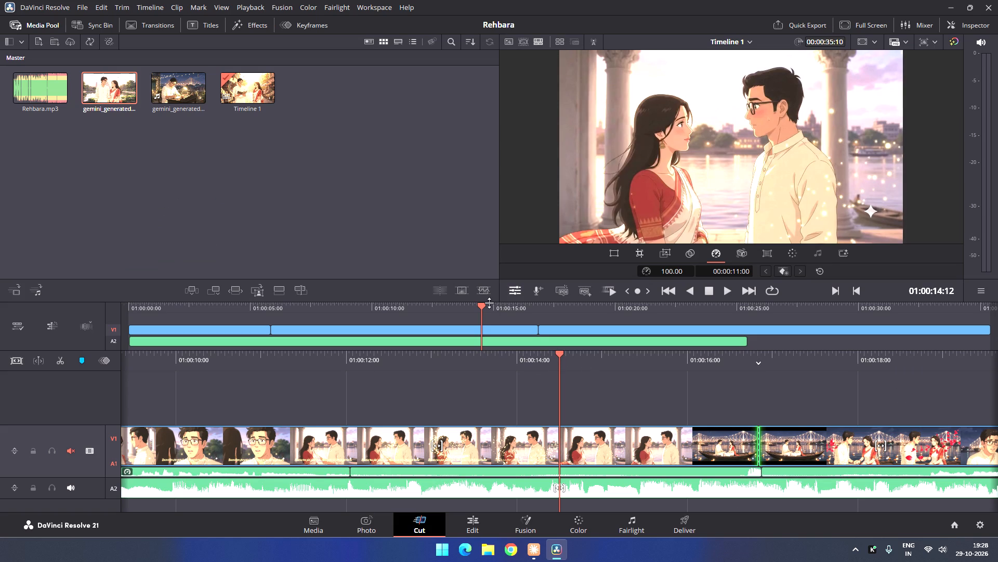
{"action": "left_click_drag", "start_coordinate": [482, 306], "coordinate": [304, 307]}
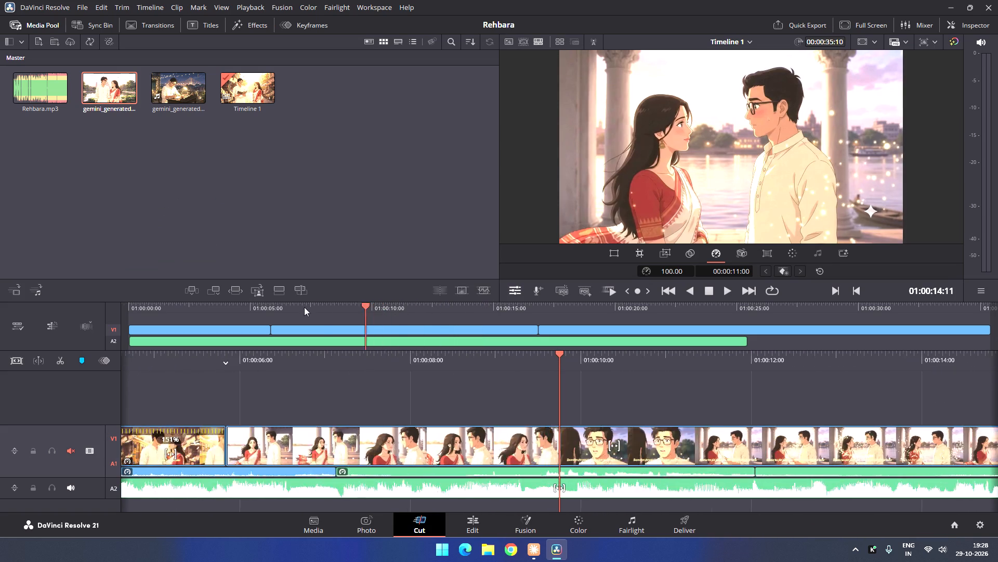
{"action": "left_click_drag", "start_coordinate": [304, 307], "coordinate": [261, 308]}
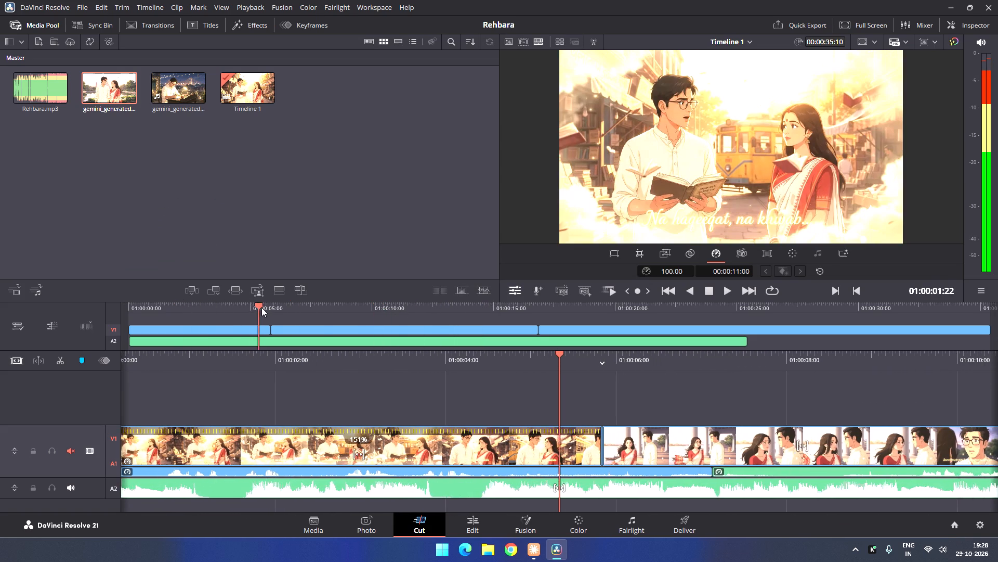
{"action": "left_click_drag", "start_coordinate": [261, 308], "coordinate": [272, 308]}
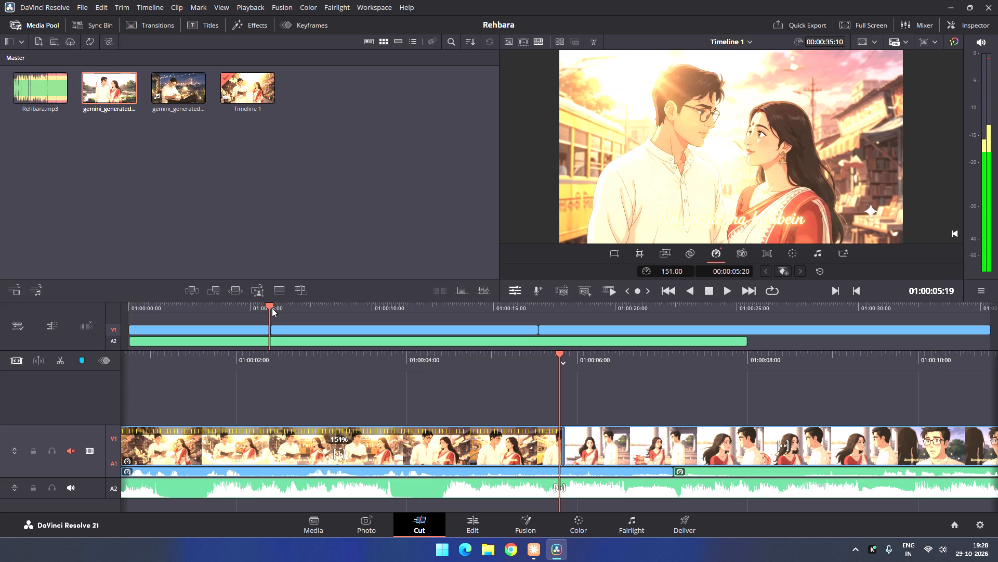
{"action": "left_click", "coordinate": [599, 443]}
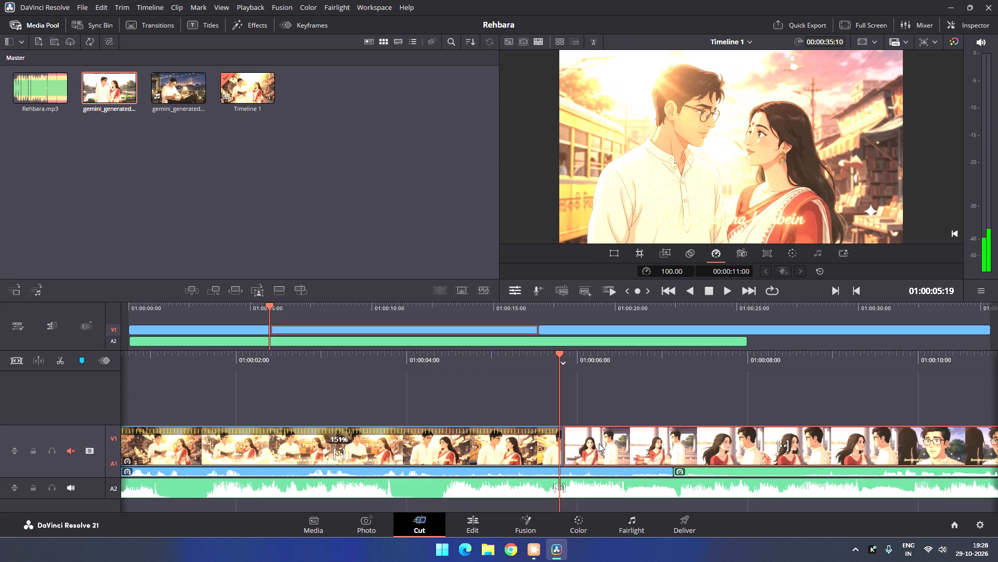
{"action": "left_click", "coordinate": [559, 351]}
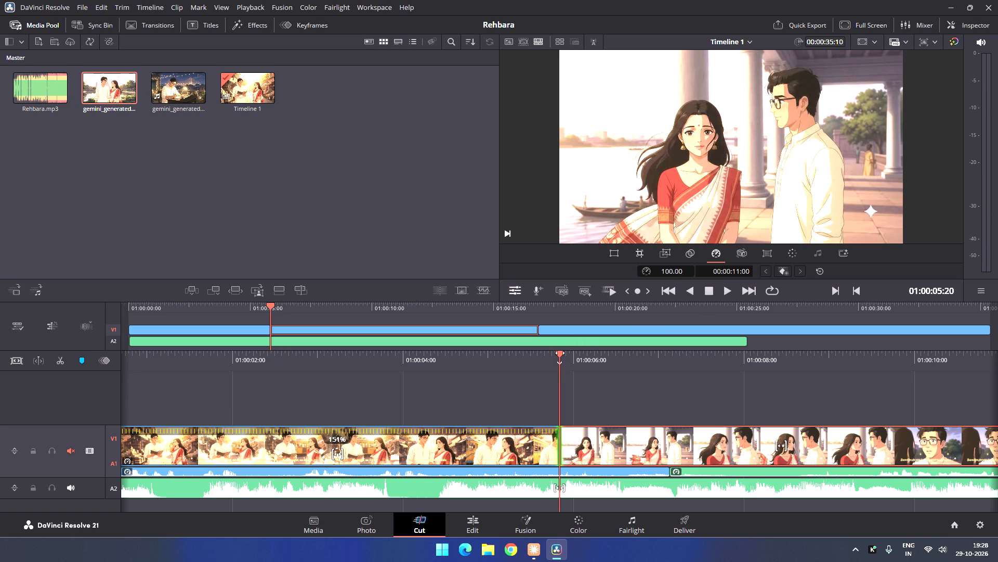
{"action": "left_click_drag", "start_coordinate": [560, 353], "coordinate": [820, 379]}
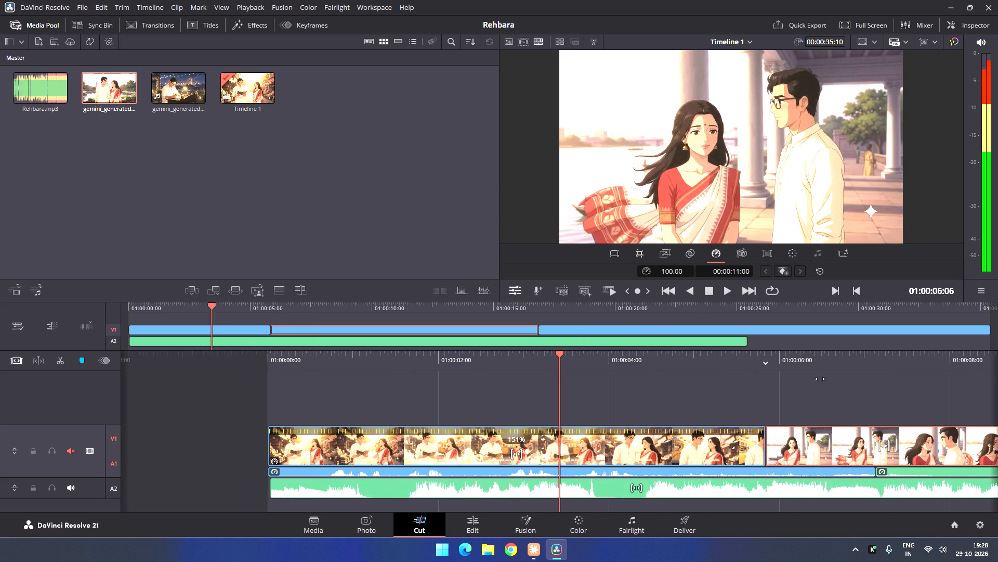
{"action": "left_click_drag", "start_coordinate": [820, 379], "coordinate": [833, 378]}
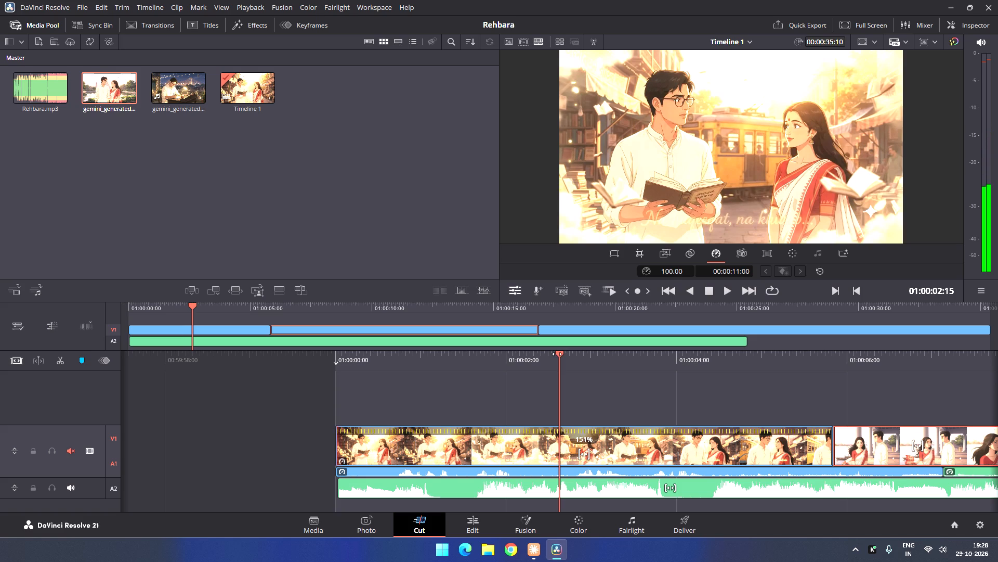
{"action": "left_click_drag", "start_coordinate": [557, 354], "coordinate": [833, 347]}
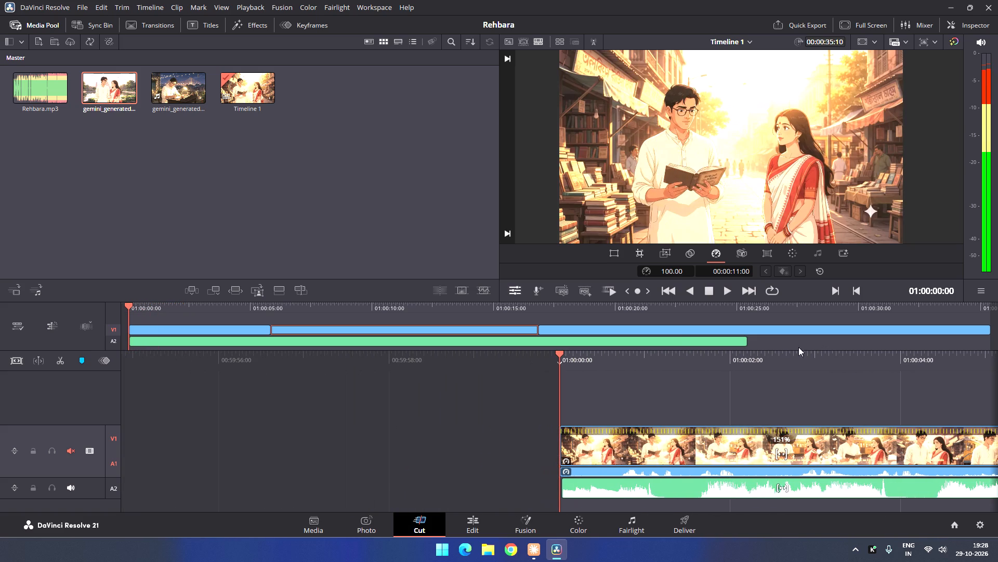
{"action": "left_click", "coordinate": [720, 293]}
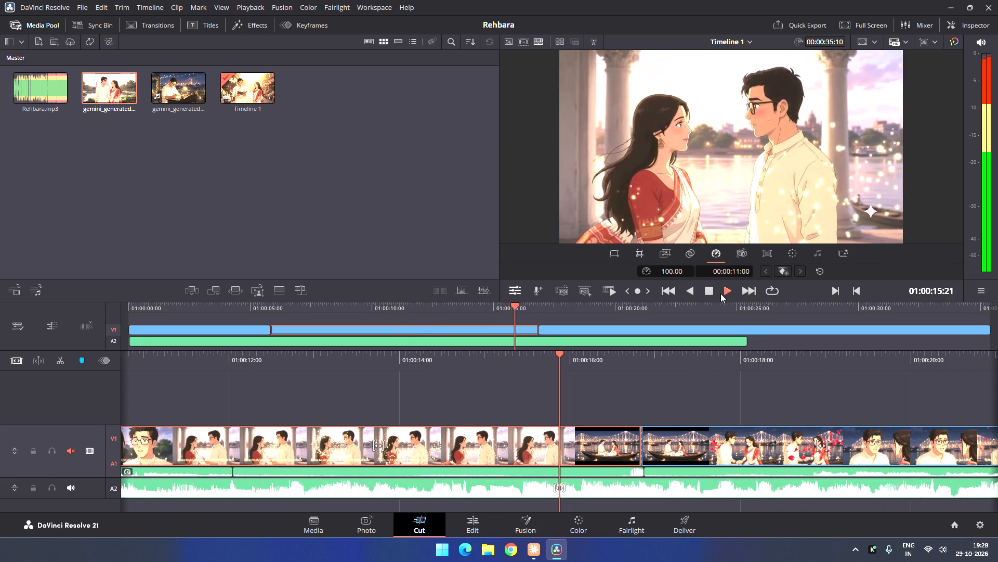
{"action": "left_click", "coordinate": [720, 293]}
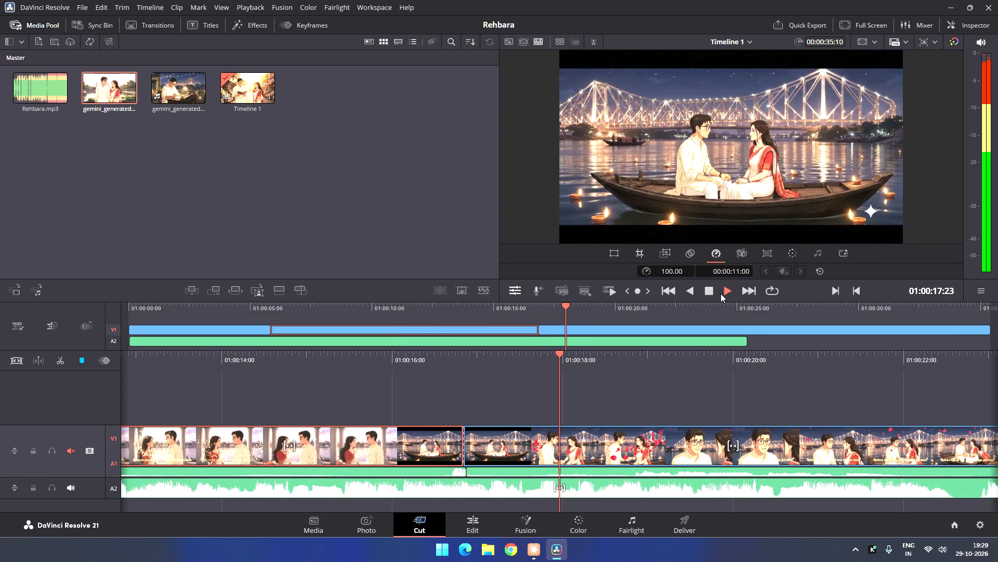
{"action": "left_click", "coordinate": [713, 295]}
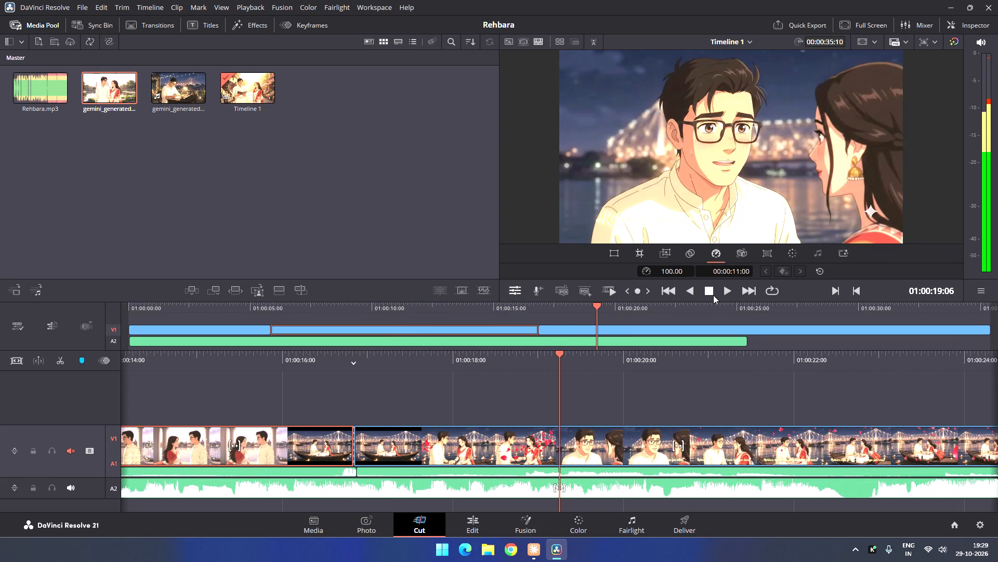
Undo the song extension and the earlier edits back to the point where the night writing scene and second Rehbara.mp3 segment are still in place.
{"action": "key", "text": "ctrl+z"}
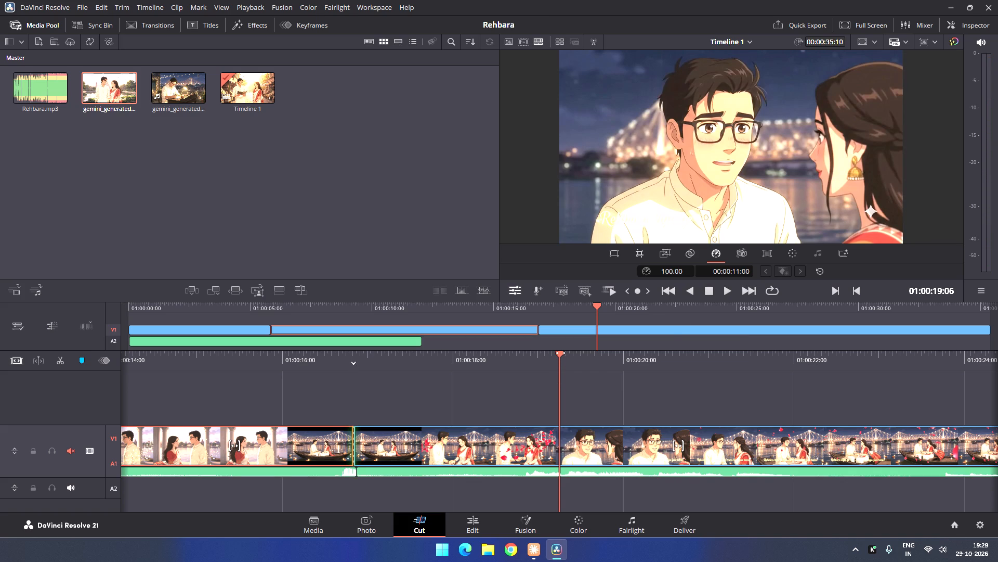
{"action": "left_click_drag", "start_coordinate": [560, 352], "coordinate": [589, 359]}
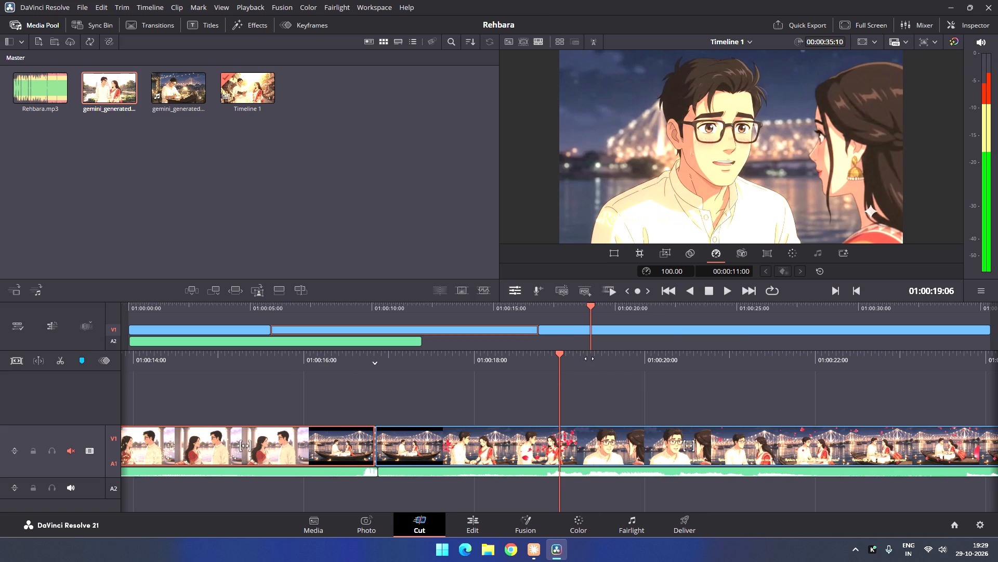
{"action": "left_click_drag", "start_coordinate": [589, 359], "coordinate": [685, 362]}
{"action": "left_click_drag", "start_coordinate": [557, 306], "coordinate": [414, 327]}
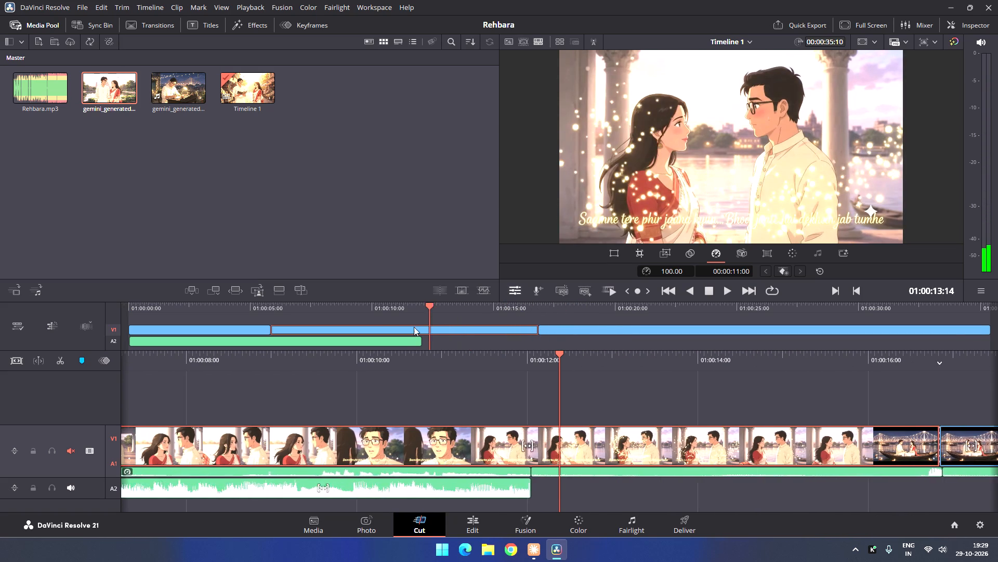
{"action": "left_click_drag", "start_coordinate": [414, 327], "coordinate": [324, 343]}
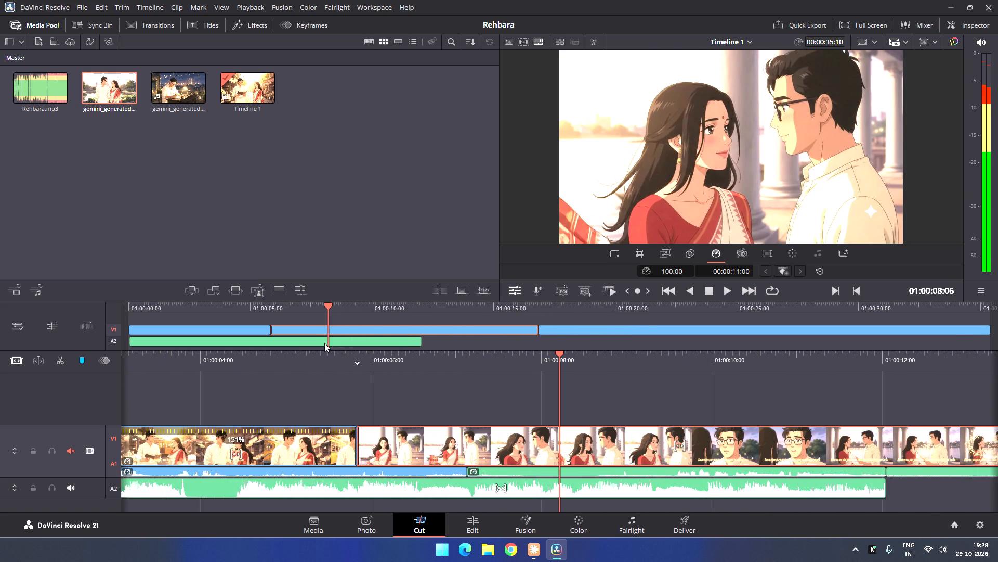
{"action": "left_click_drag", "start_coordinate": [324, 343], "coordinate": [316, 346]}
{"action": "key", "text": "ctrl+z"}
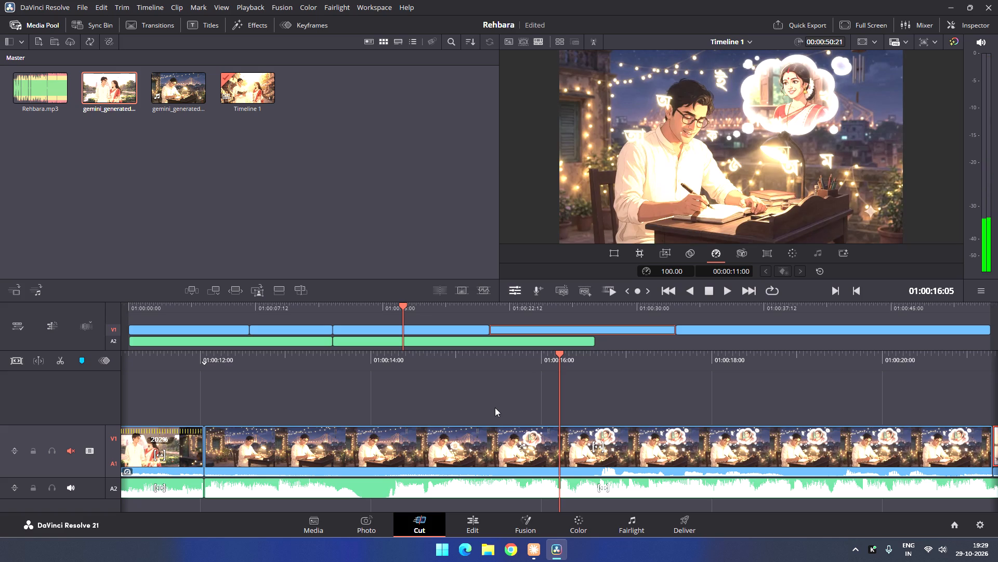
Check the song around the split at about 01:00:12:00, and on the Fairlight page delete the second Rehbara.mp3 segment from Audio 2.
{"action": "left_click_drag", "start_coordinate": [557, 354], "coordinate": [503, 355]}
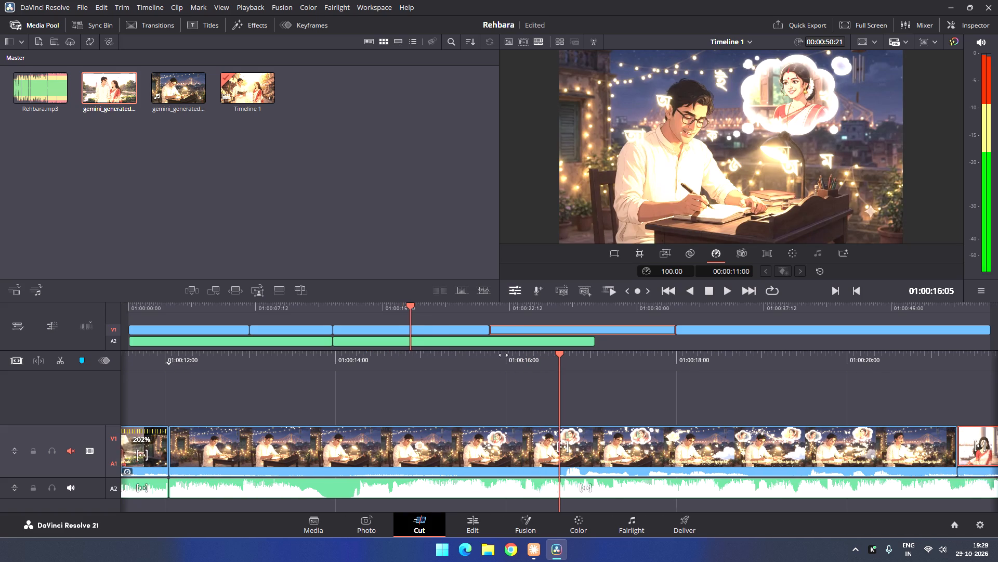
{"action": "left_click_drag", "start_coordinate": [503, 355], "coordinate": [844, 351]}
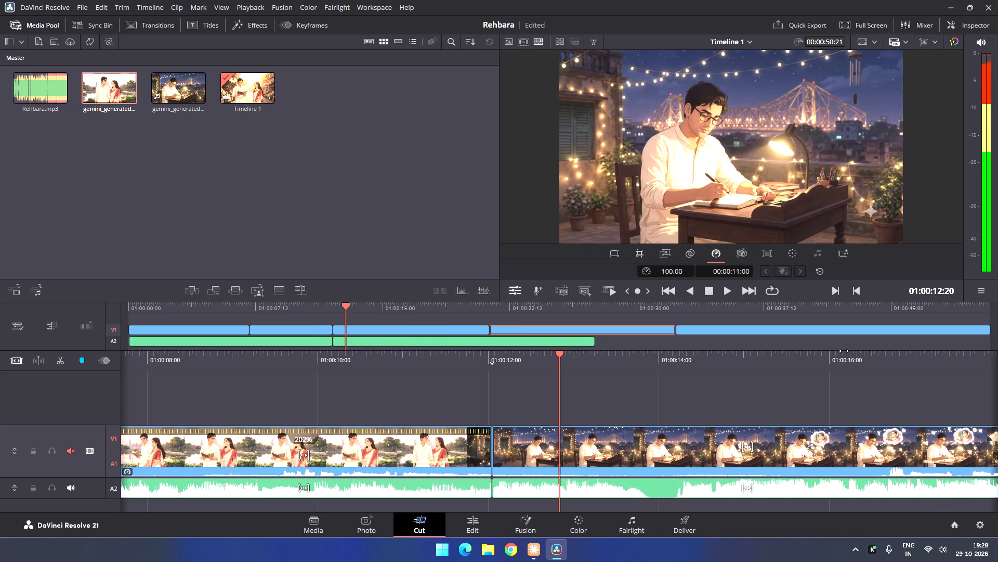
{"action": "left_click_drag", "start_coordinate": [844, 351], "coordinate": [844, 351]}
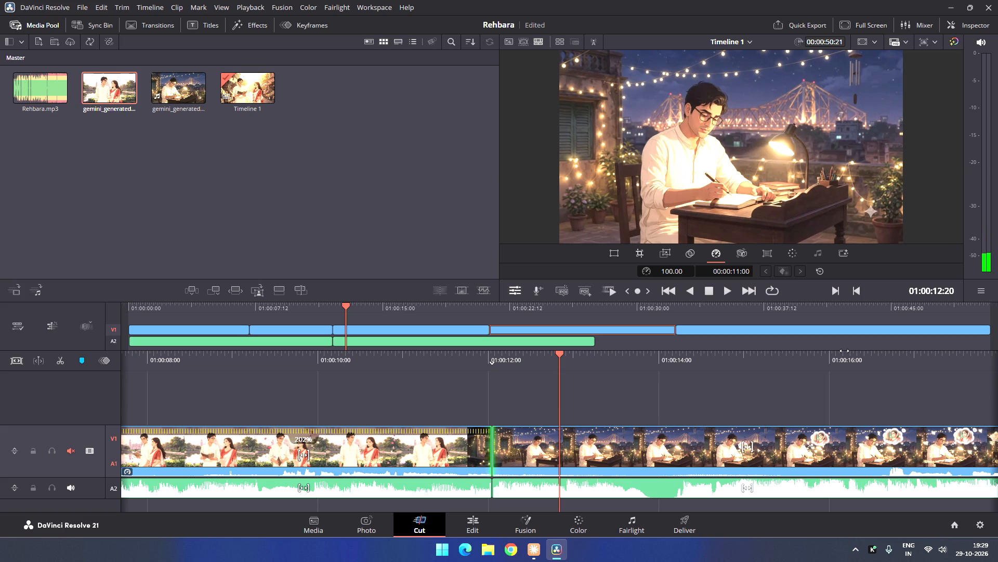
{"action": "left_click_drag", "start_coordinate": [844, 351], "coordinate": [858, 351]}
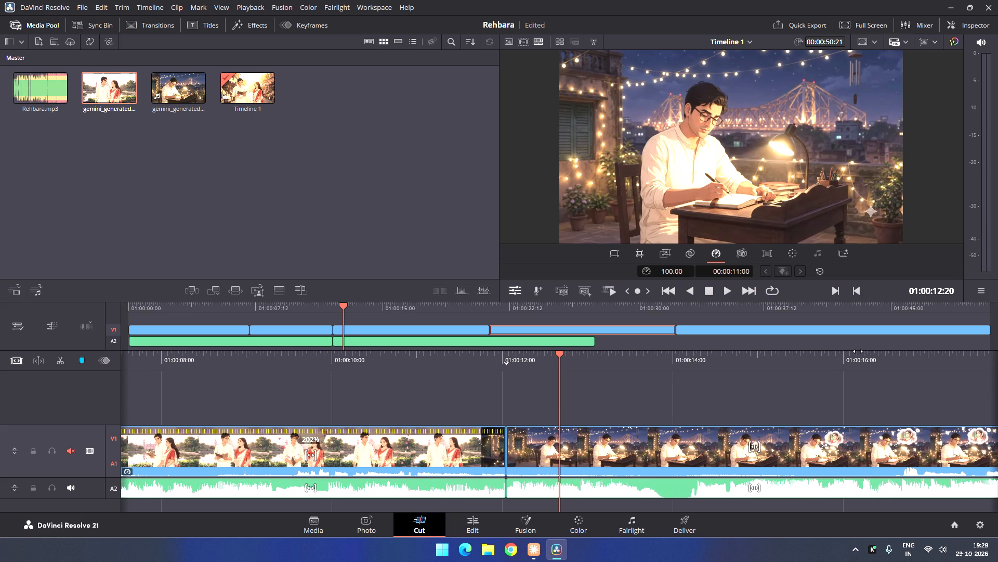
{"action": "left_click_drag", "start_coordinate": [858, 351], "coordinate": [896, 351]}
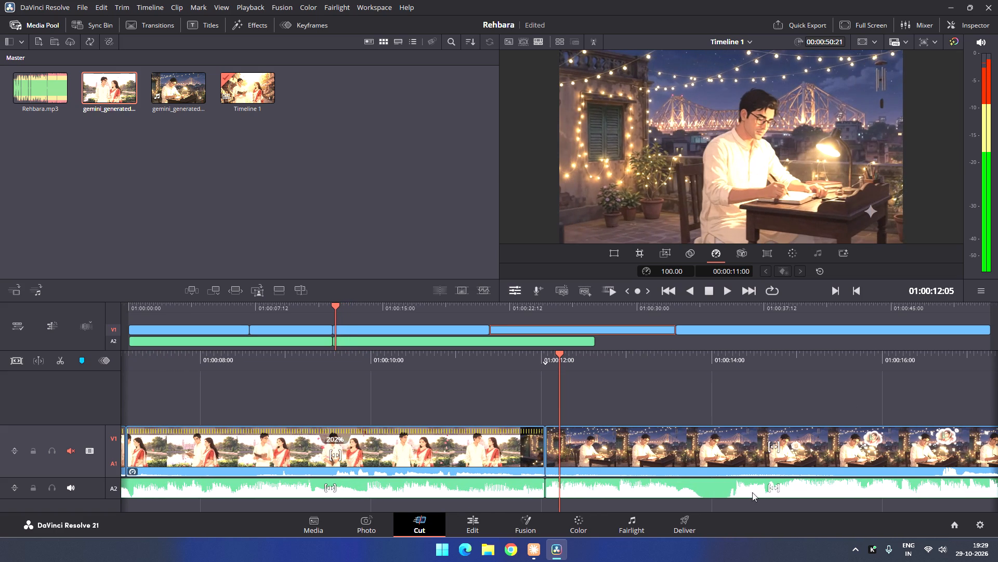
{"action": "left_click", "coordinate": [640, 522]}
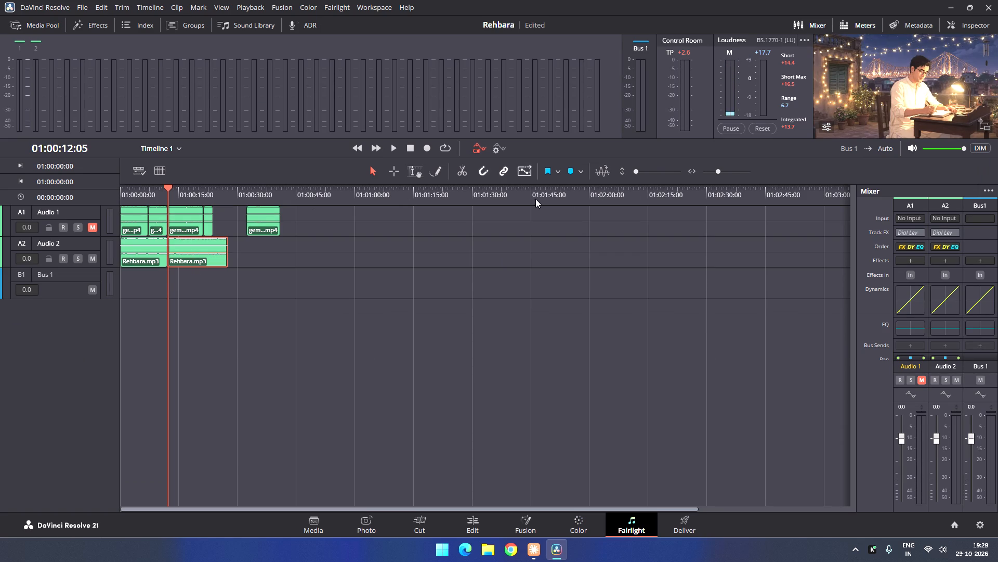
{"action": "left_click", "coordinate": [389, 147]}
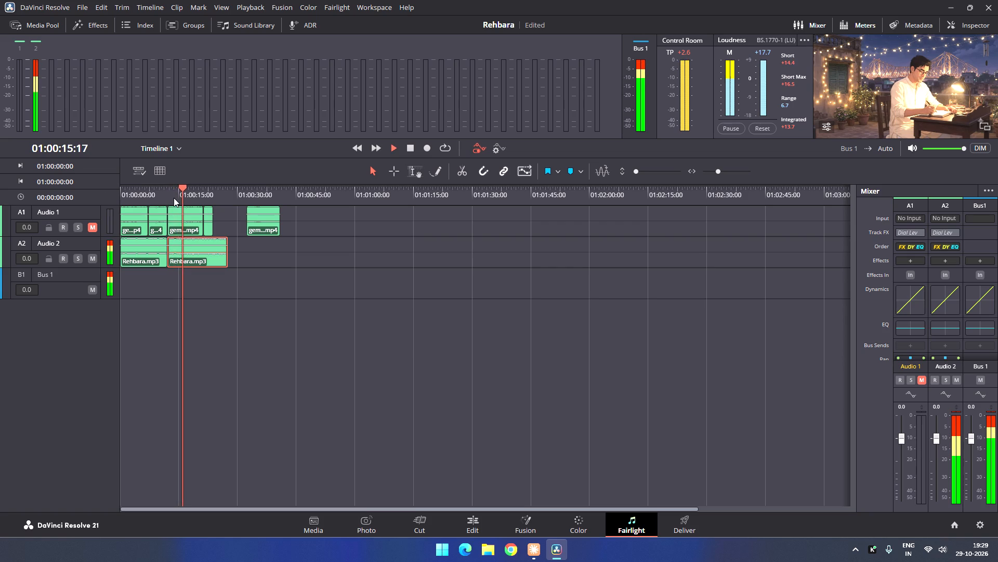
{"action": "left_click_drag", "start_coordinate": [182, 185], "coordinate": [107, 190]}
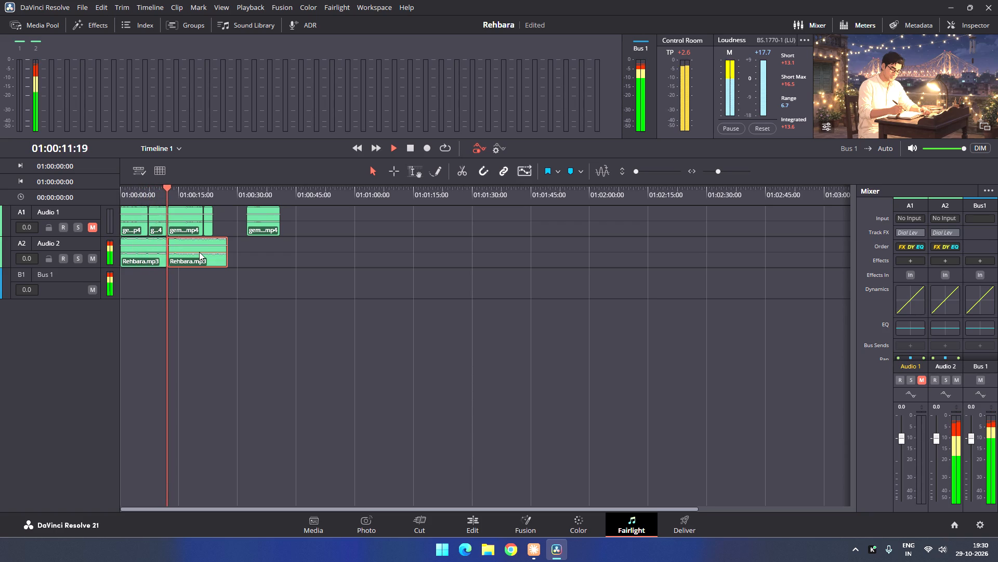
{"action": "left_click_drag", "start_coordinate": [199, 252], "coordinate": [293, 265]}
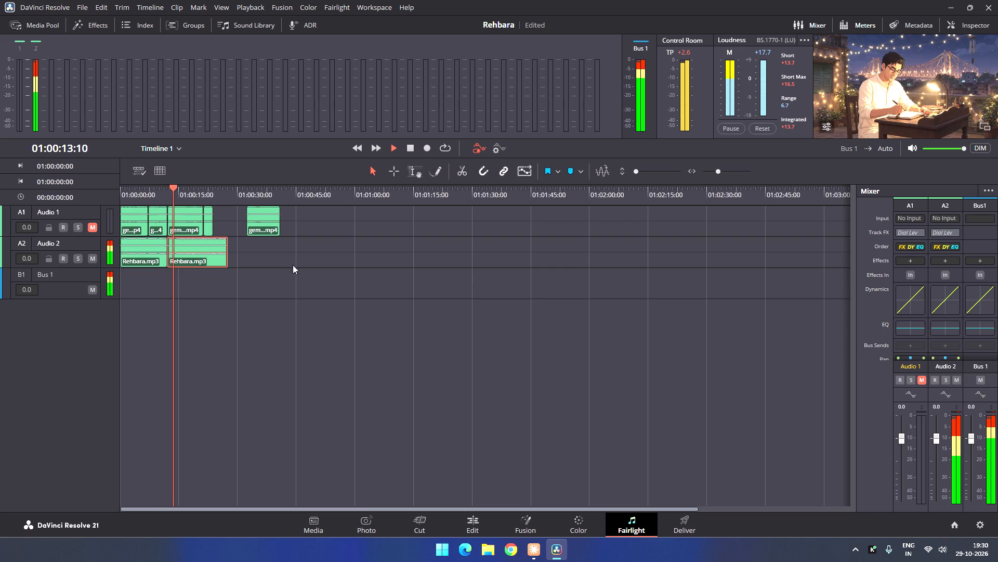
{"action": "left_click_drag", "start_coordinate": [293, 265], "coordinate": [309, 266]}
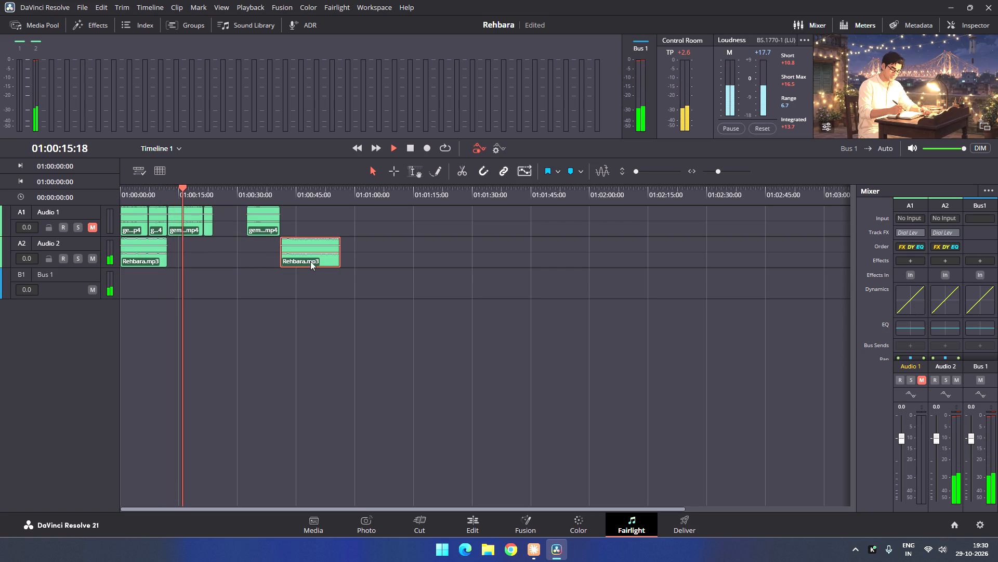
{"action": "left_click_drag", "start_coordinate": [310, 261], "coordinate": [353, 262]}
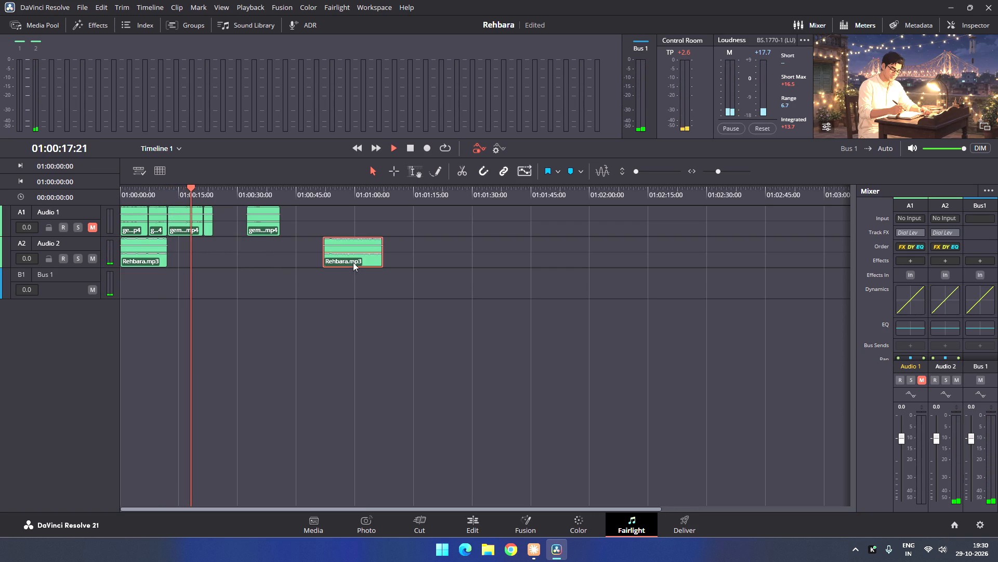
{"action": "key", "text": "Delete"}
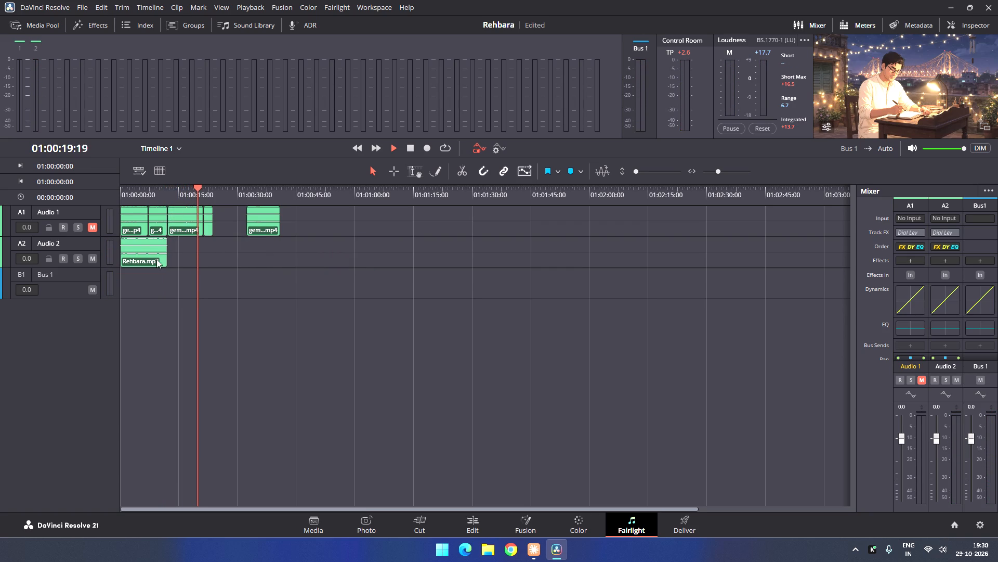
Extend the remaining Rehbara.mp3 clip's end to line up with the end of the short fourth Audio 1 clip, at about 01:00:23:00.
{"action": "left_click", "coordinate": [147, 240]}
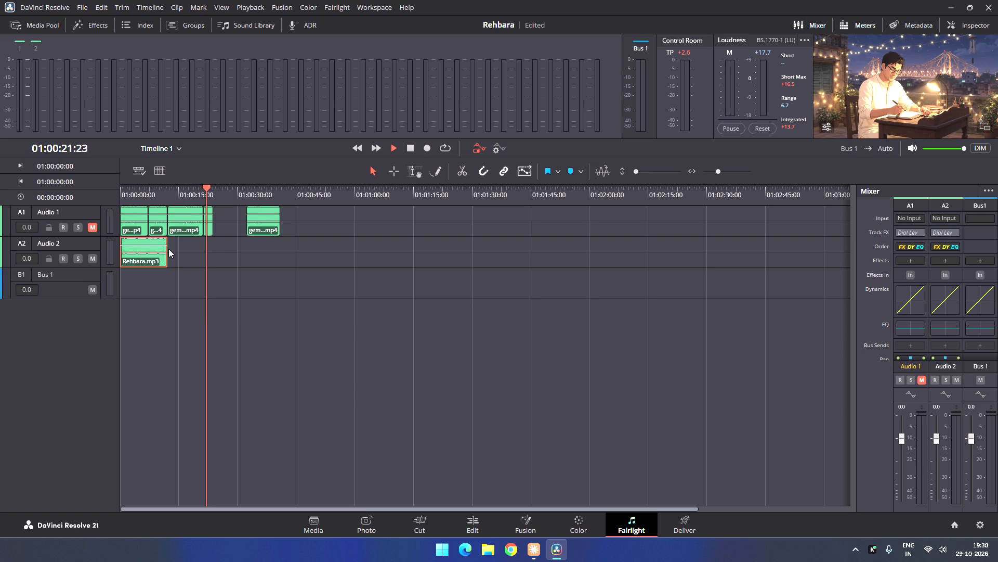
{"action": "left_click", "coordinate": [166, 249]}
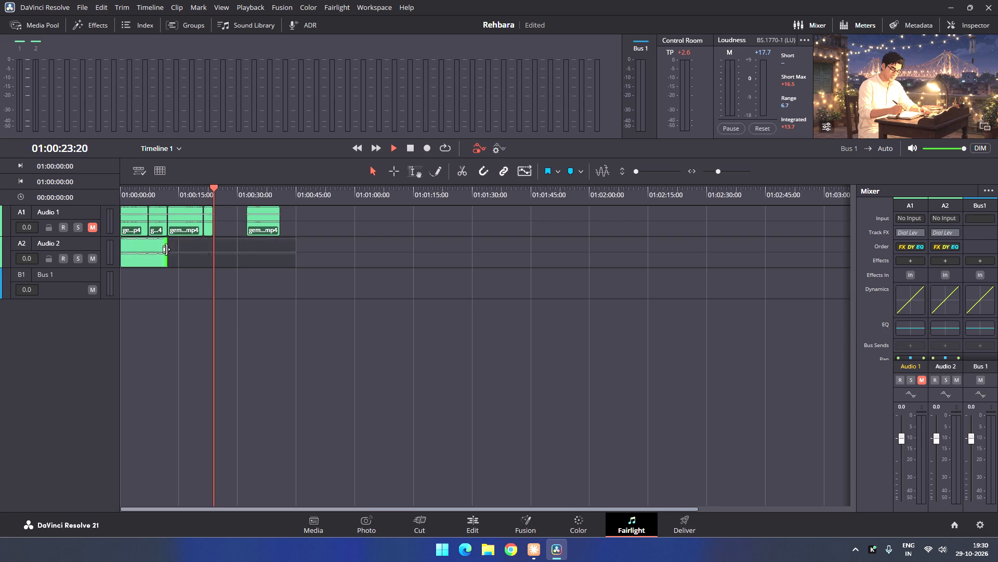
{"action": "left_click_drag", "start_coordinate": [166, 249], "coordinate": [202, 253]}
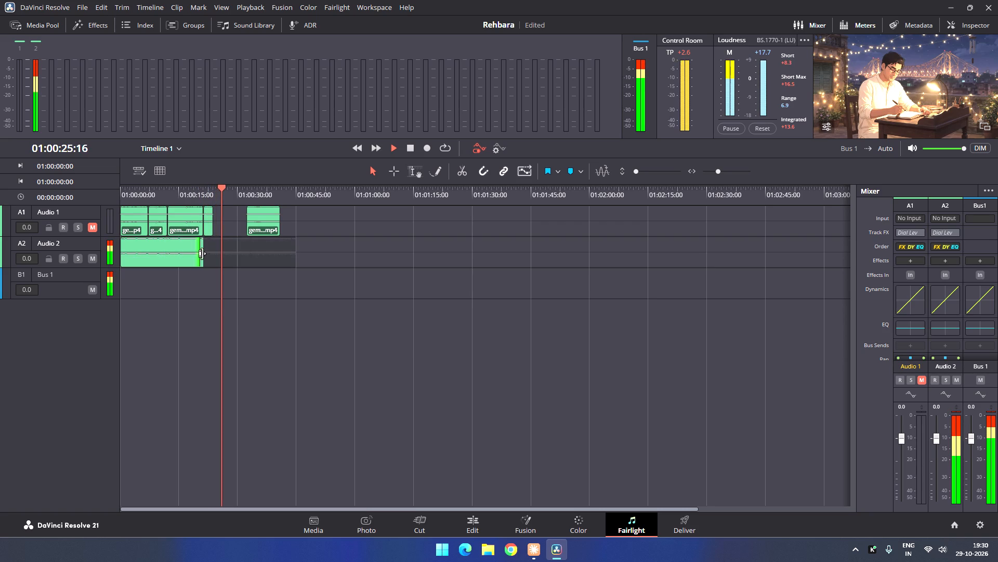
{"action": "left_click_drag", "start_coordinate": [202, 253], "coordinate": [212, 254]}
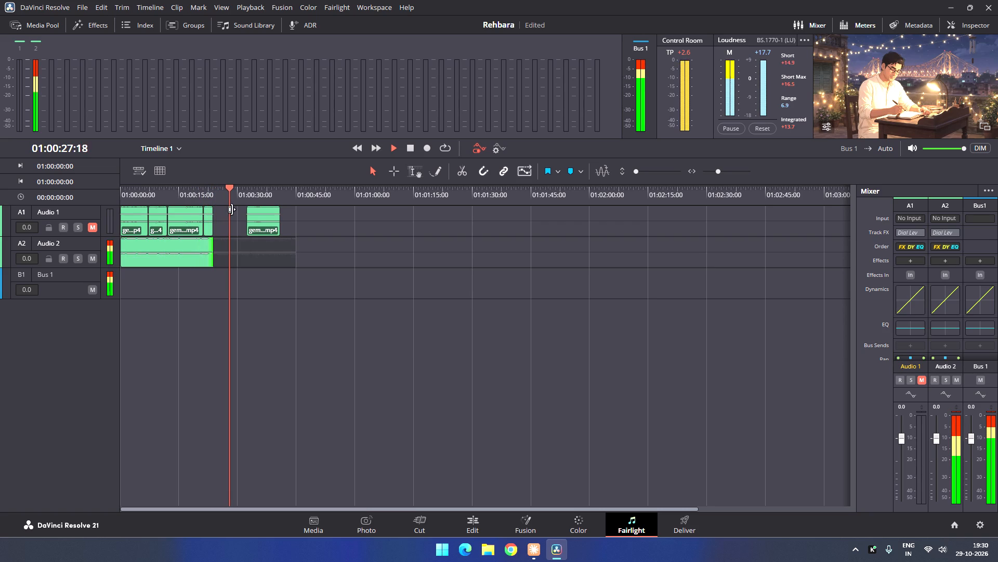
Return to the timeline start on the Fairlight page and play through about 01:00:18:00 to check the extended song.
{"action": "left_click_drag", "start_coordinate": [235, 187], "coordinate": [94, 163]}
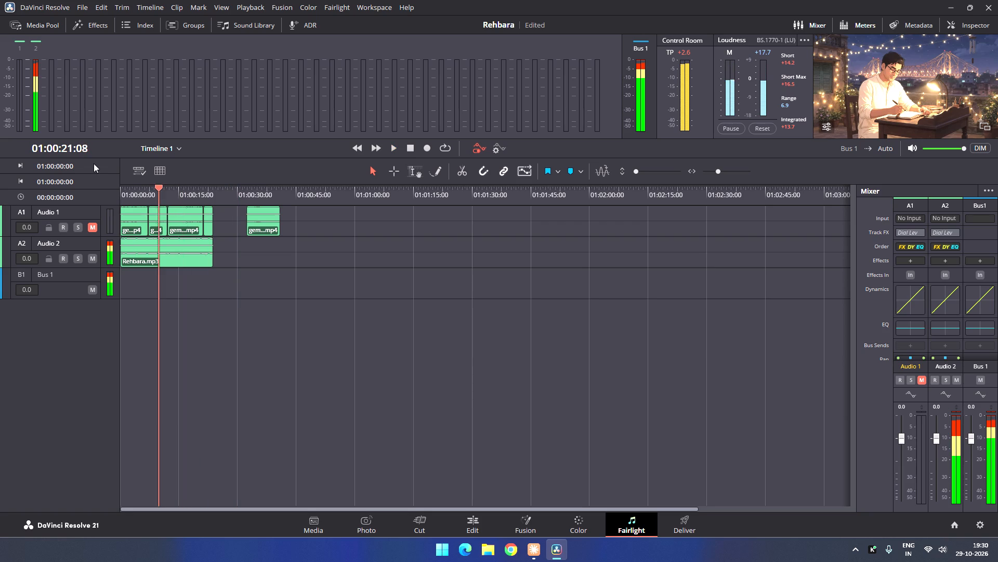
{"action": "left_click_drag", "start_coordinate": [94, 163], "coordinate": [69, 163]}
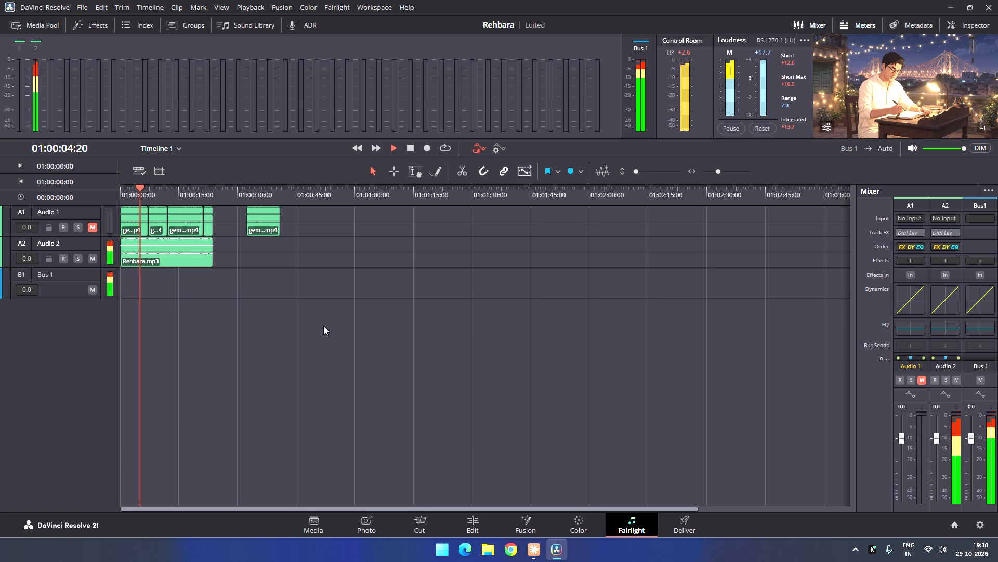
{"action": "left_click", "coordinate": [412, 526]}
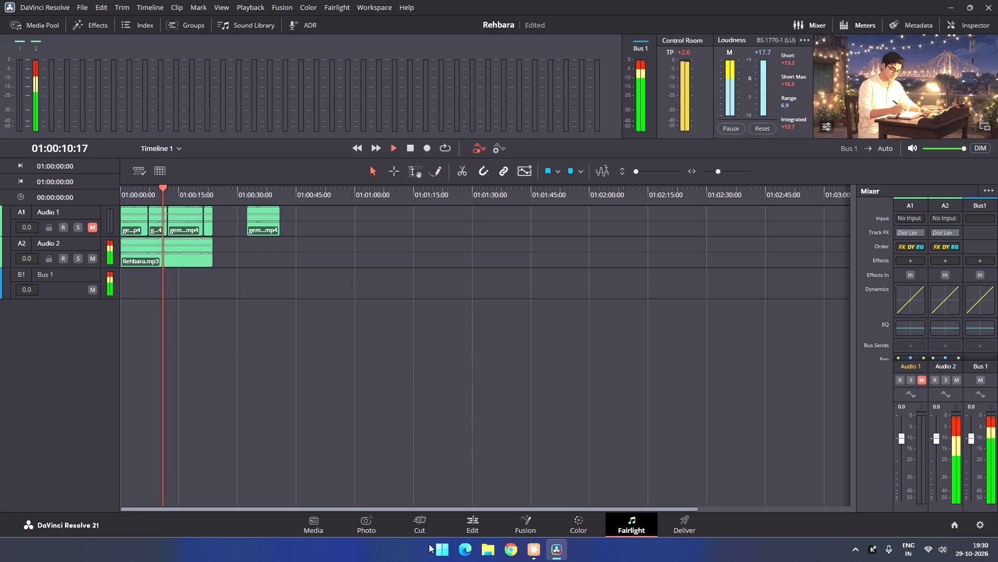
{"action": "left_click", "coordinate": [418, 525]}
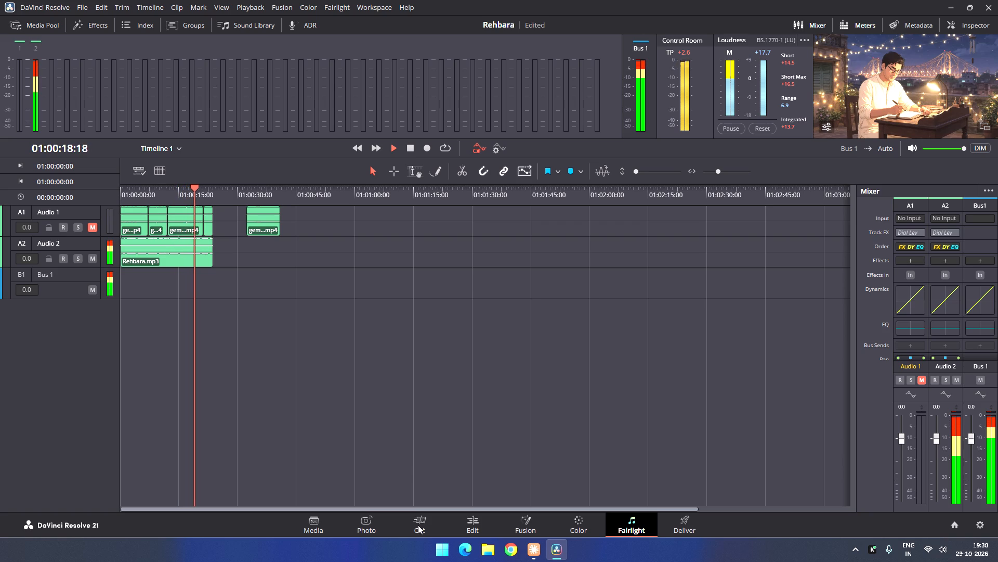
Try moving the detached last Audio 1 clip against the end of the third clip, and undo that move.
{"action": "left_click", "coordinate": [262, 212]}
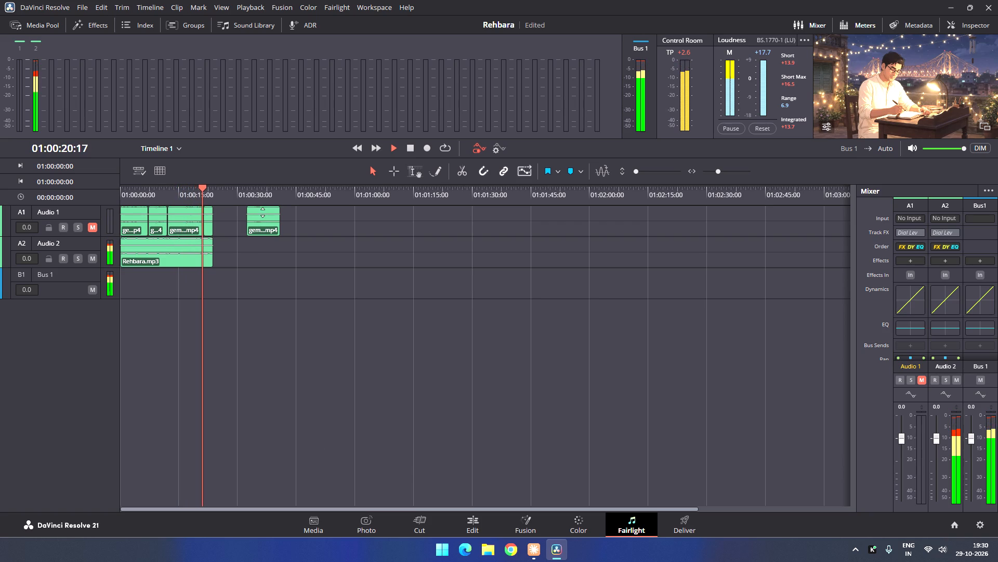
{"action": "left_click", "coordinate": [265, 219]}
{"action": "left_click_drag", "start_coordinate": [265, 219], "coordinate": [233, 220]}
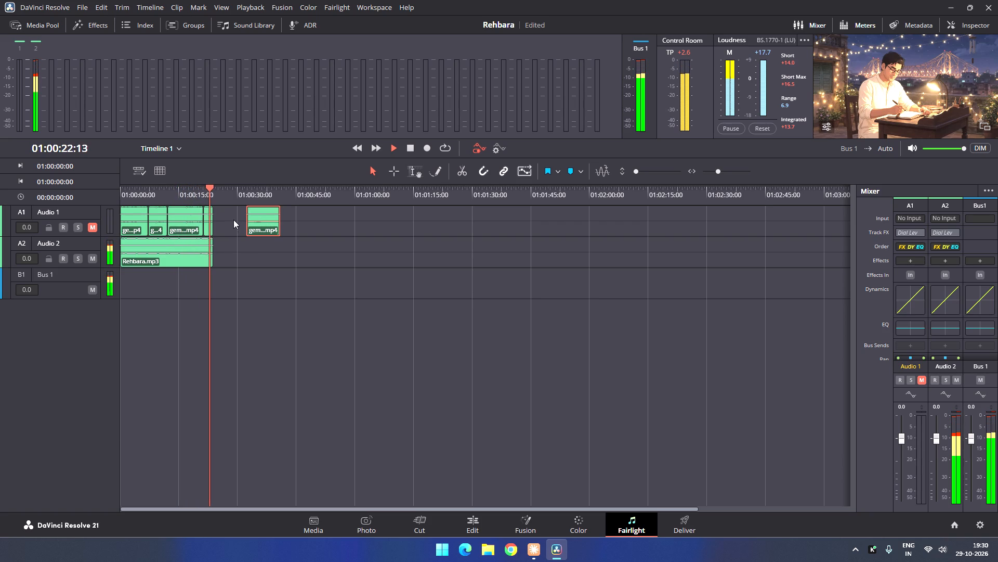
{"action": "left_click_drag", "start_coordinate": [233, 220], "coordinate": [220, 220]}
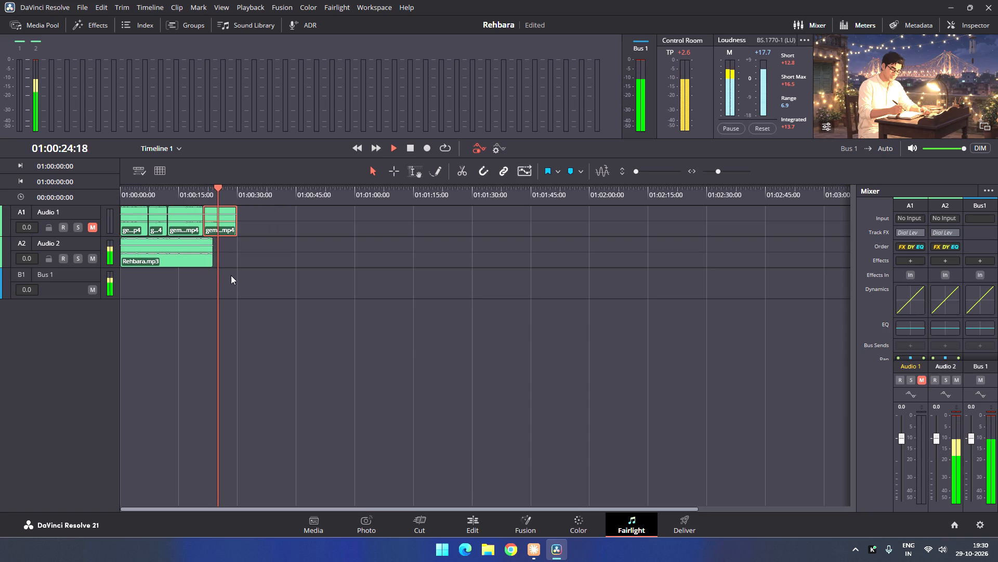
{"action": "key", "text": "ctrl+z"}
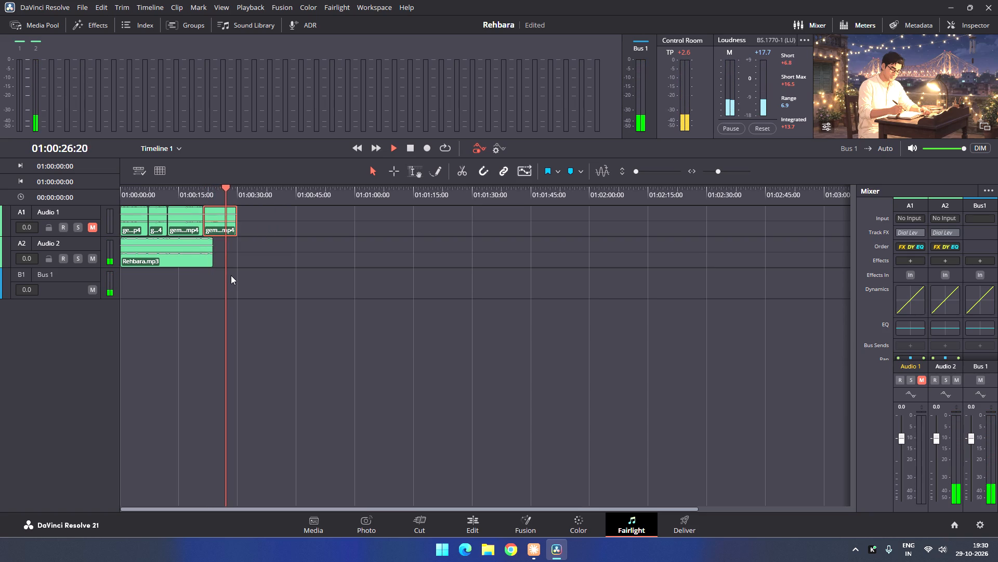
Move the detached last Audio 1 clip directly after the short fourth clip, starting at about 01:00:23:23.
{"action": "left_click_drag", "start_coordinate": [265, 221], "coordinate": [251, 221]}
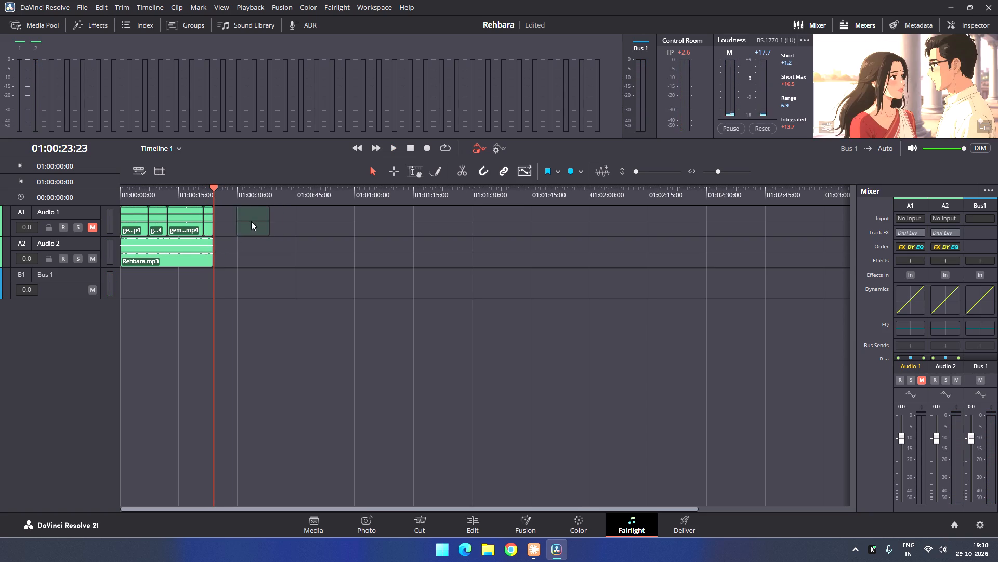
{"action": "left_click_drag", "start_coordinate": [251, 221], "coordinate": [231, 222]}
Extend the end of Rehbara.mp3 on Audio 2 to line up with the last Audio 1 clip's end, at about 01:00:32:00.
{"action": "left_click", "coordinate": [189, 241]}
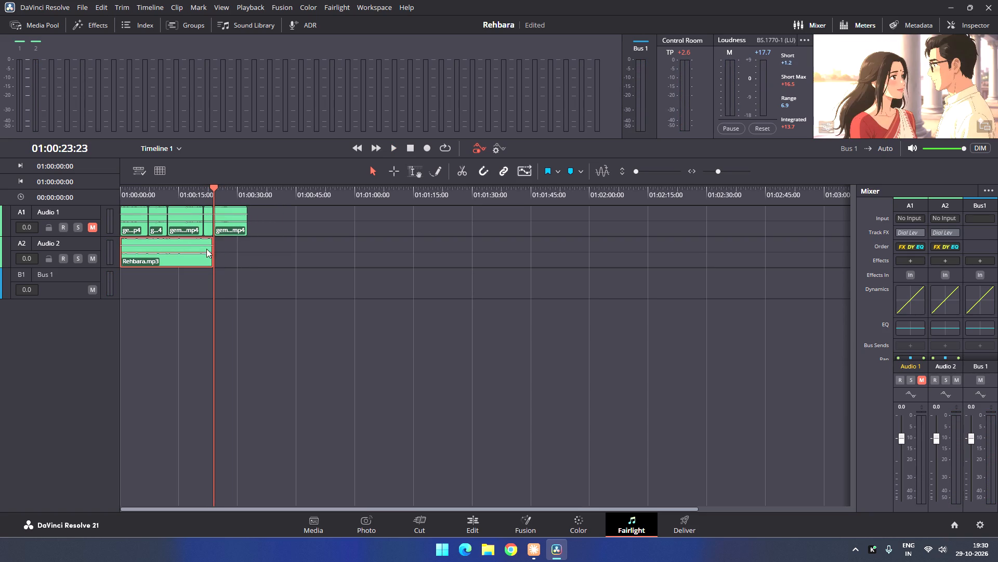
{"action": "left_click_drag", "start_coordinate": [213, 251], "coordinate": [241, 256]}
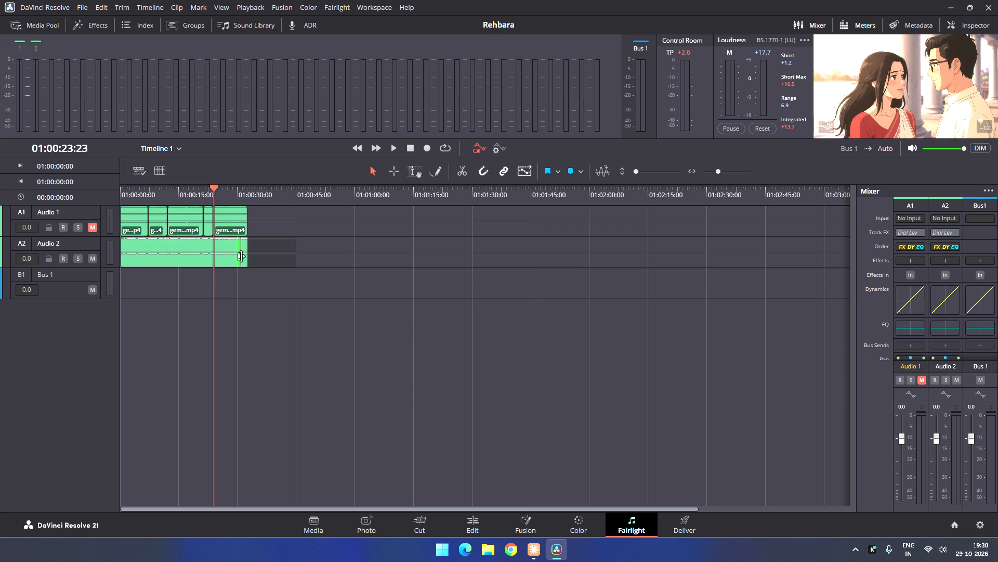
{"action": "left_click_drag", "start_coordinate": [241, 256], "coordinate": [243, 256]}
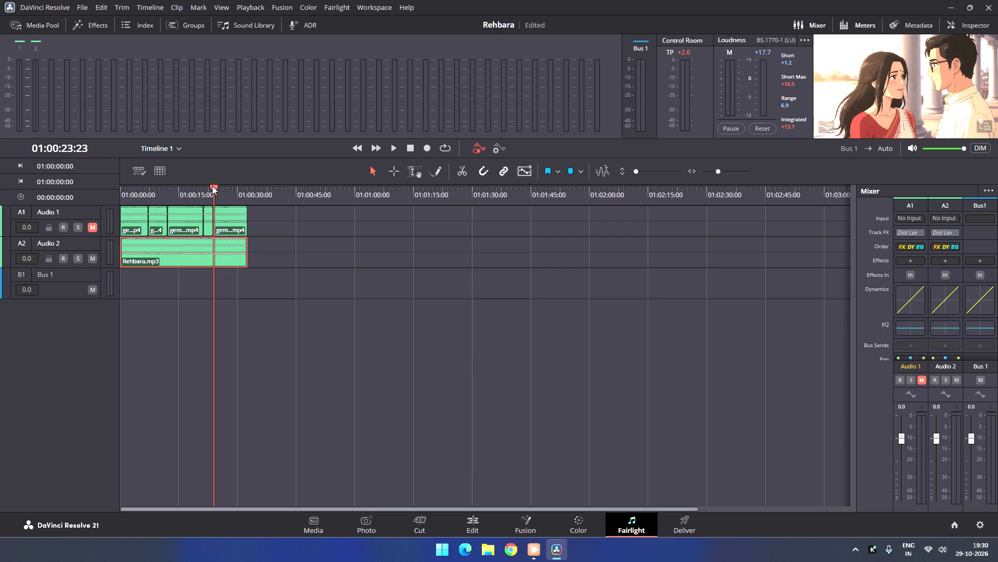
Return to the timeline start, switch to the Cut page, and scrub to about 01:00:10:00, checking the lyrics against the song.
{"action": "left_click_drag", "start_coordinate": [212, 186], "coordinate": [95, 183]}
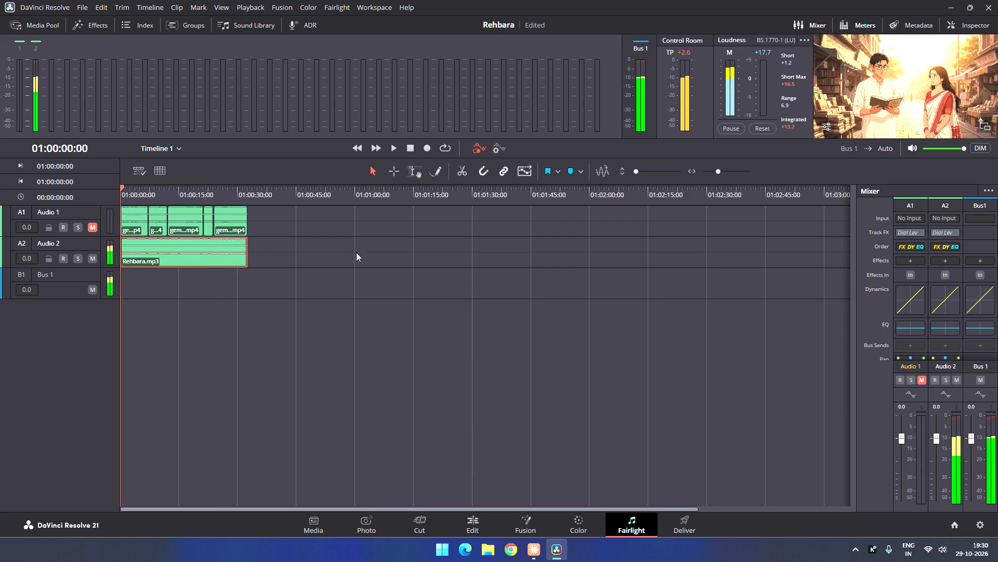
{"action": "left_click", "coordinate": [410, 145]}
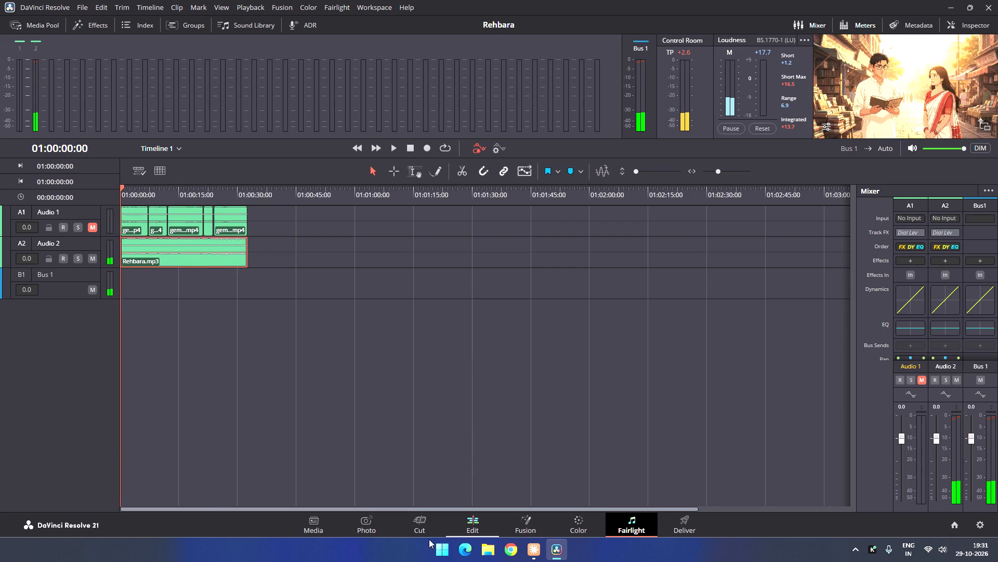
{"action": "left_click", "coordinate": [416, 527]}
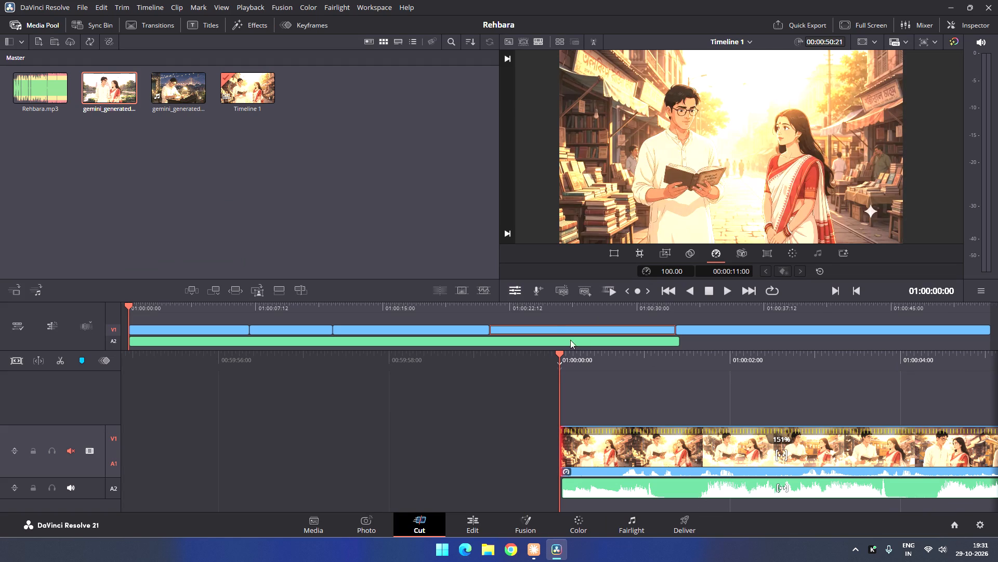
{"action": "left_click_drag", "start_coordinate": [128, 304], "coordinate": [141, 307]}
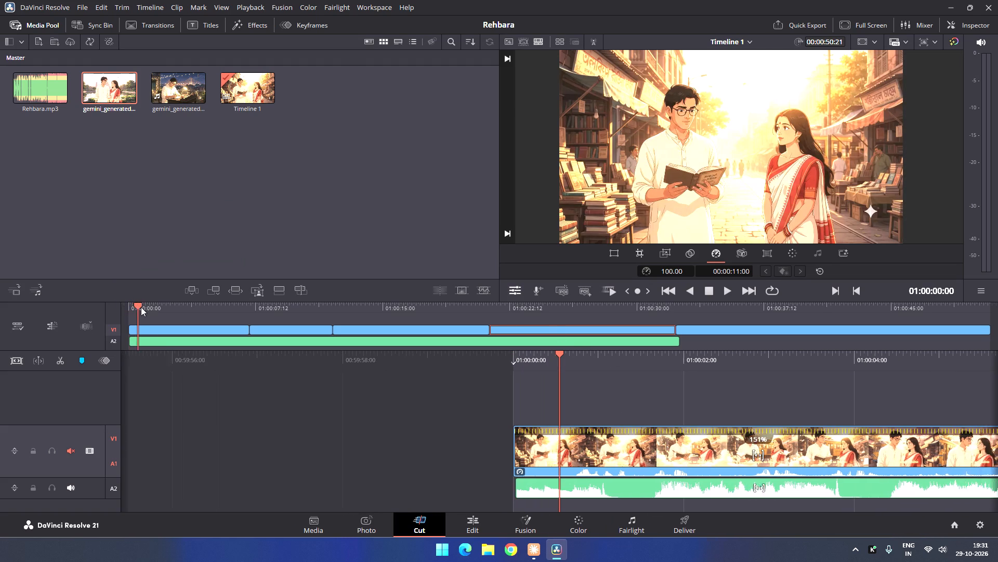
{"action": "left_click_drag", "start_coordinate": [141, 307], "coordinate": [195, 316]}
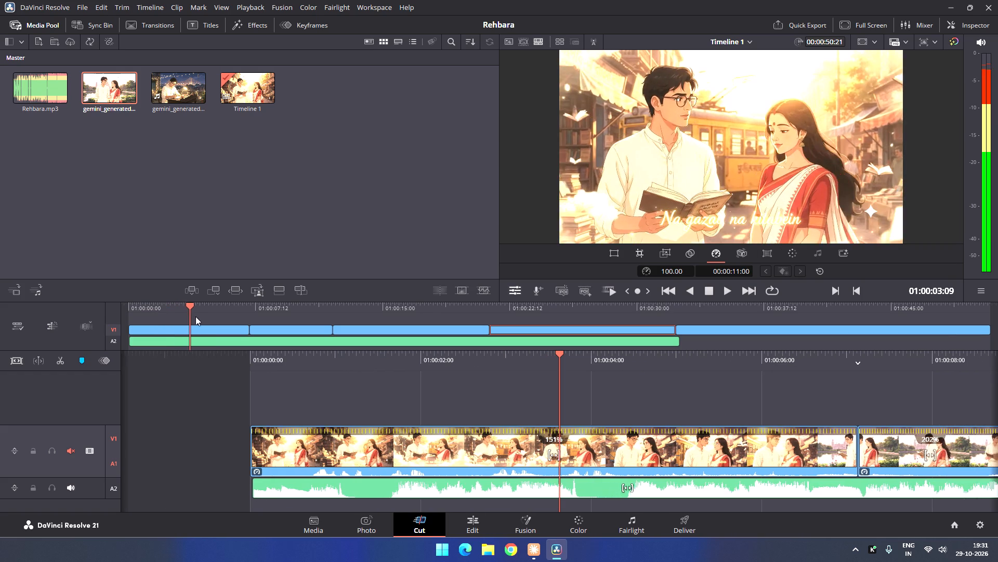
{"action": "left_click_drag", "start_coordinate": [195, 316], "coordinate": [227, 319]}
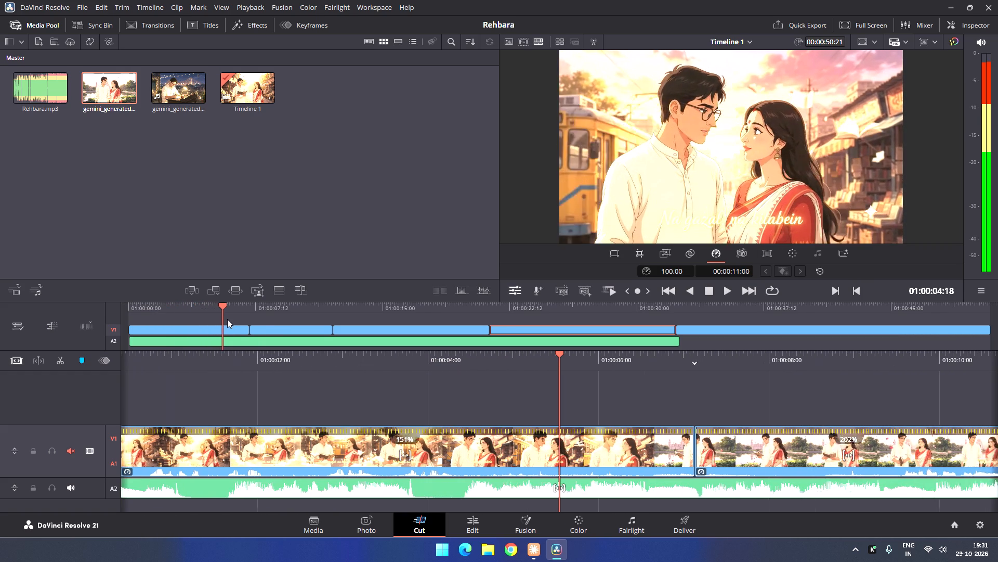
{"action": "left_click_drag", "start_coordinate": [227, 319], "coordinate": [251, 321]}
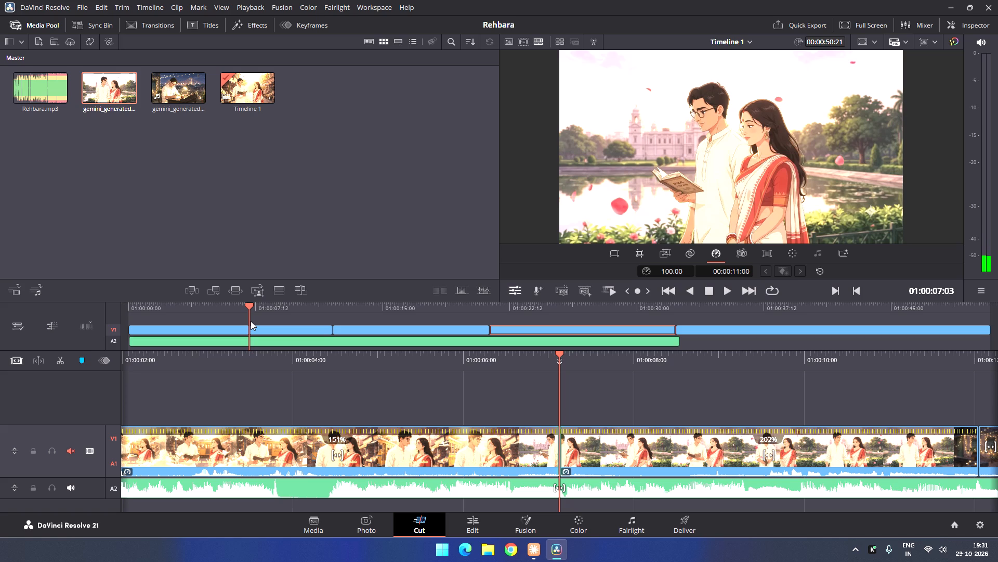
{"action": "left_click_drag", "start_coordinate": [251, 321], "coordinate": [257, 322]}
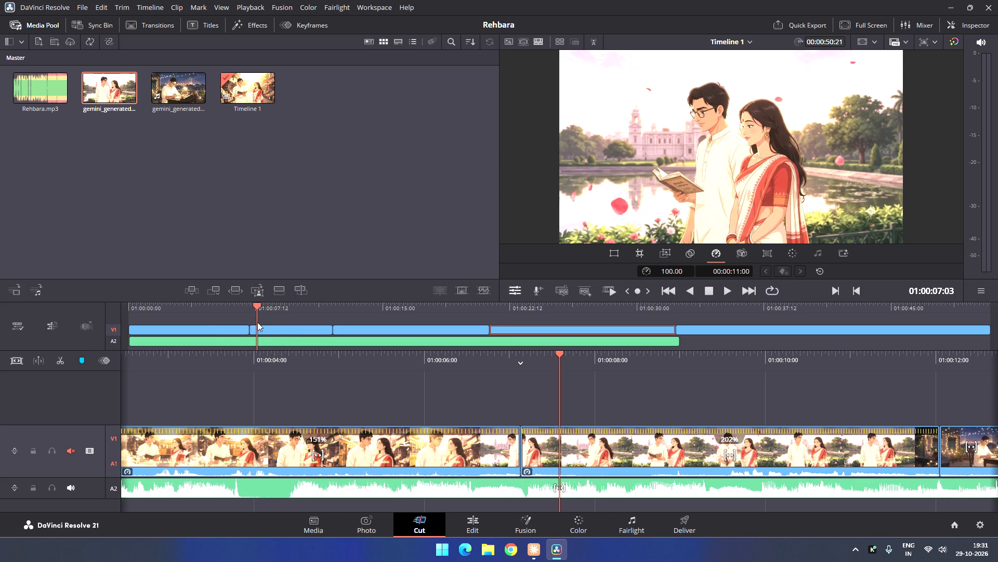
{"action": "left_click_drag", "start_coordinate": [257, 322], "coordinate": [261, 323]}
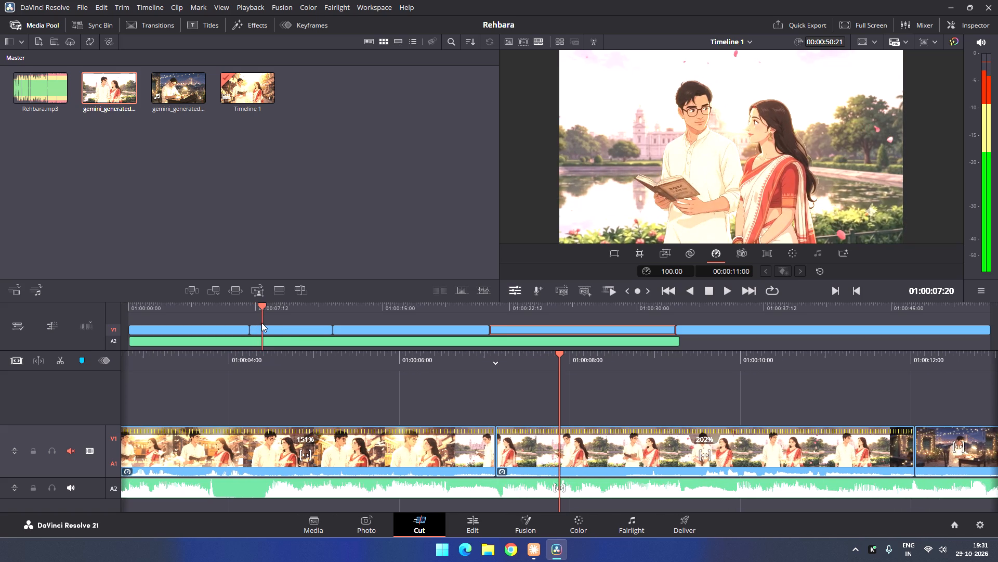
{"action": "left_click_drag", "start_coordinate": [261, 323], "coordinate": [257, 324]}
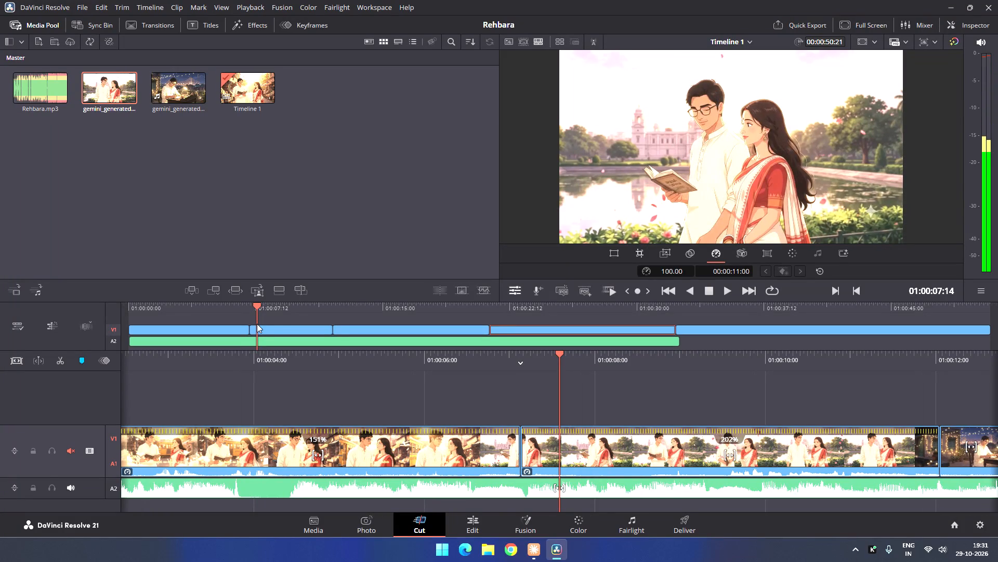
{"action": "left_click_drag", "start_coordinate": [257, 324], "coordinate": [299, 329]}
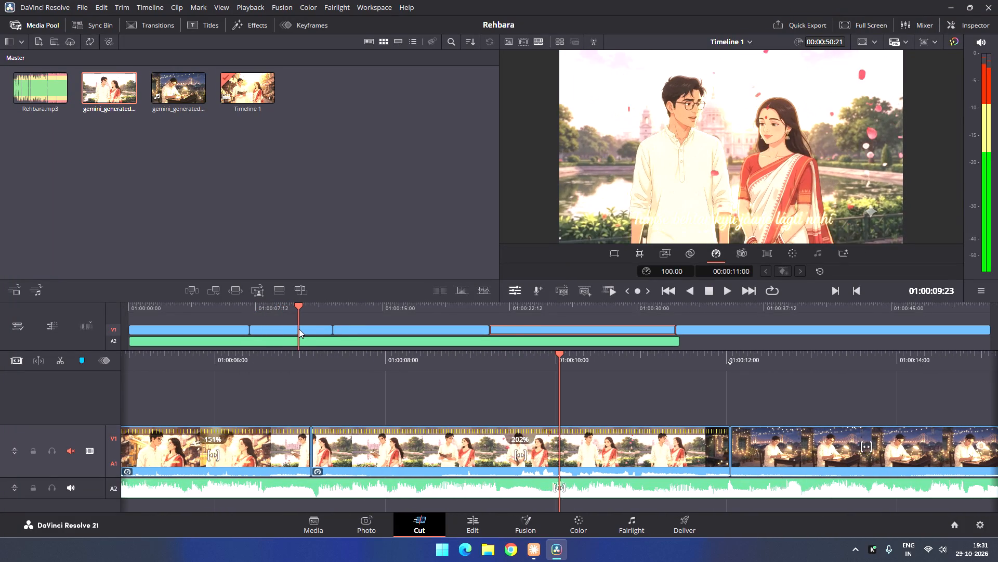
{"action": "left_click_drag", "start_coordinate": [299, 329], "coordinate": [299, 329]}
Set the second video clip, the lakeside scene, to a speed of 219.
{"action": "left_click", "coordinate": [449, 461]}
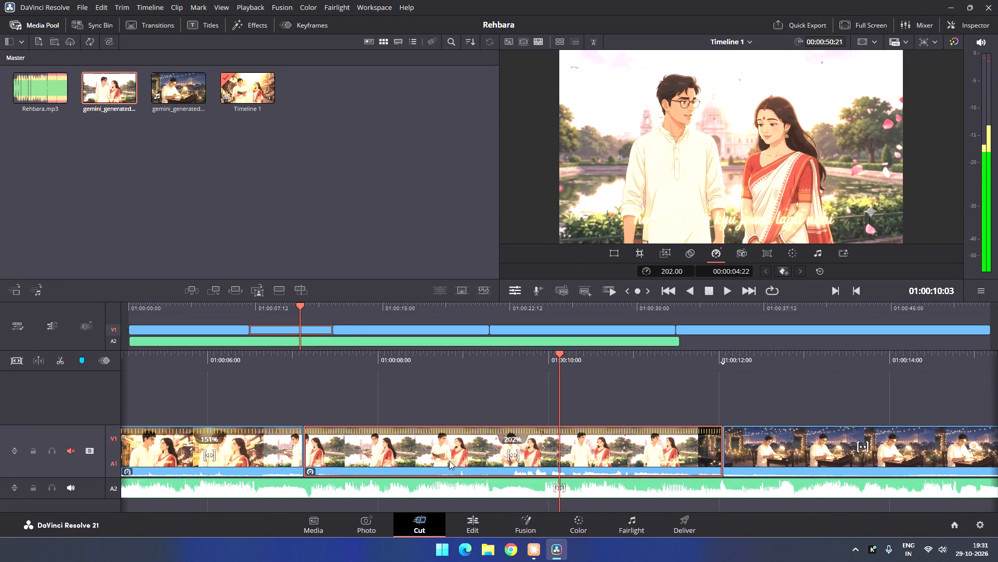
{"action": "left_click_drag", "start_coordinate": [671, 272], "coordinate": [679, 272]}
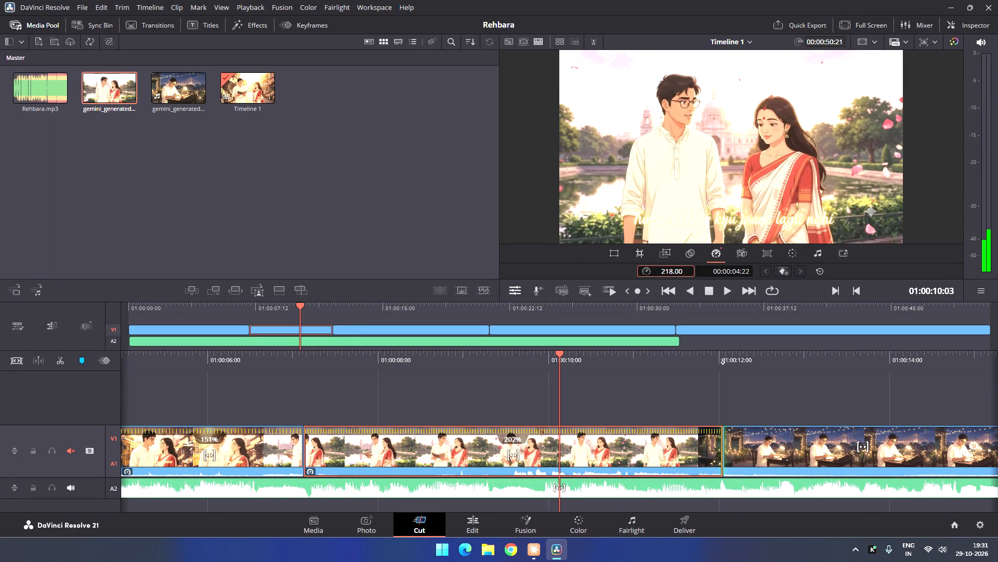
{"action": "left_click_drag", "start_coordinate": [679, 272], "coordinate": [679, 272]}
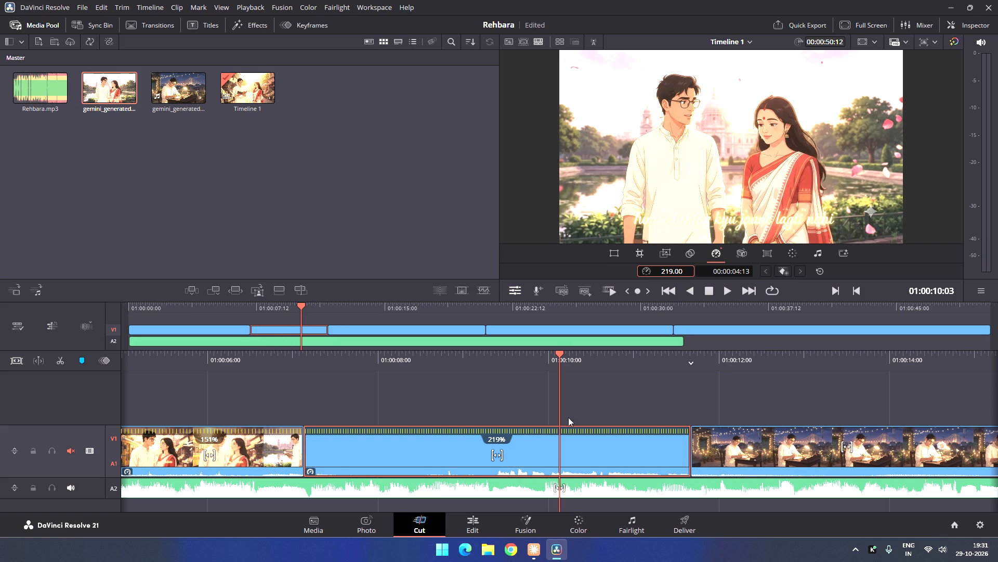
Scrub and play from about 01:00:06:15 to 01:00:20:17, and replay the night writing scene to check its lyrics against the song.
{"action": "left_click_drag", "start_coordinate": [560, 352], "coordinate": [508, 350]}
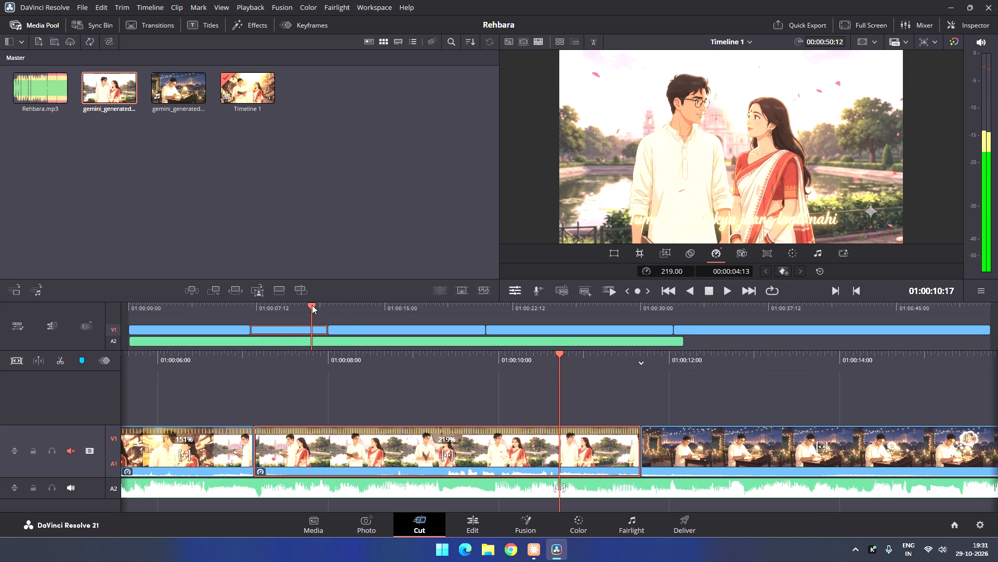
{"action": "left_click_drag", "start_coordinate": [312, 305], "coordinate": [242, 306]}
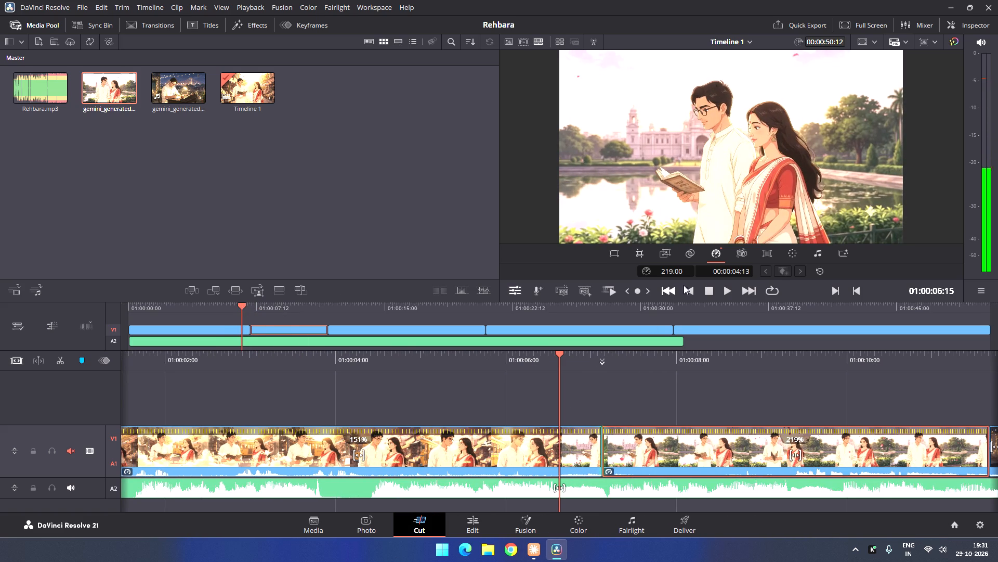
{"action": "left_click", "coordinate": [723, 290]}
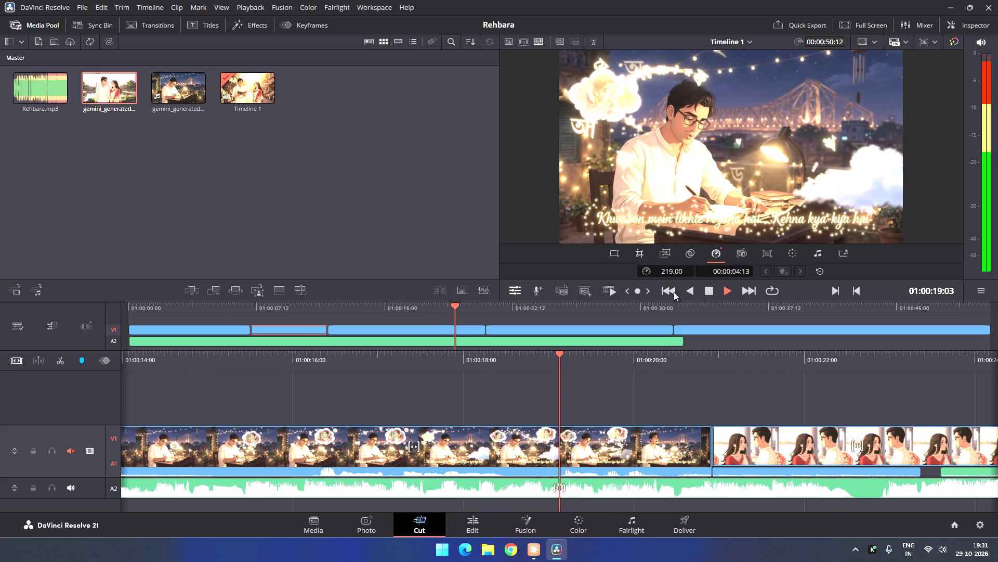
{"action": "left_click", "coordinate": [717, 291]}
{"action": "left_click", "coordinate": [710, 289]}
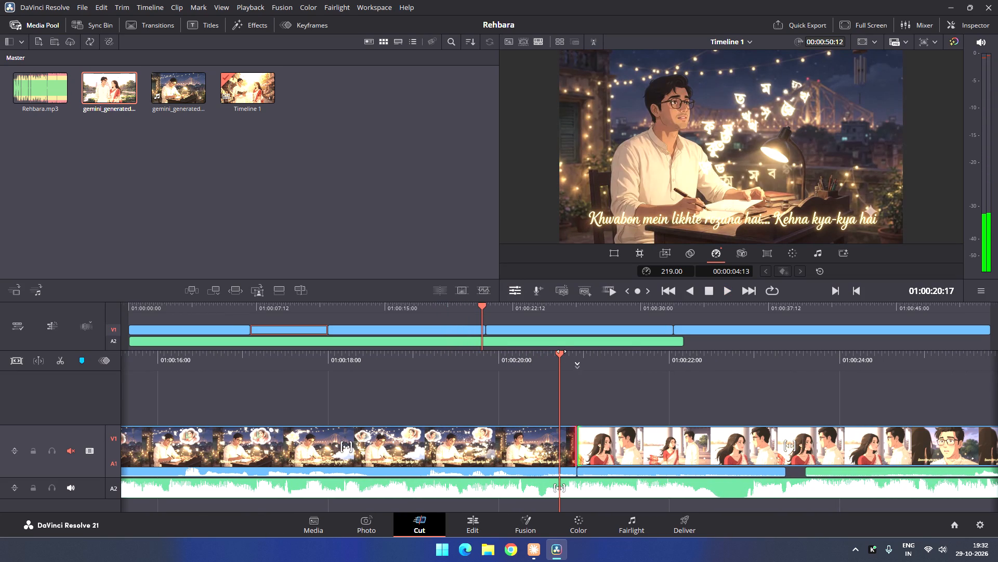
{"action": "left_click_drag", "start_coordinate": [561, 351], "coordinate": [868, 342]}
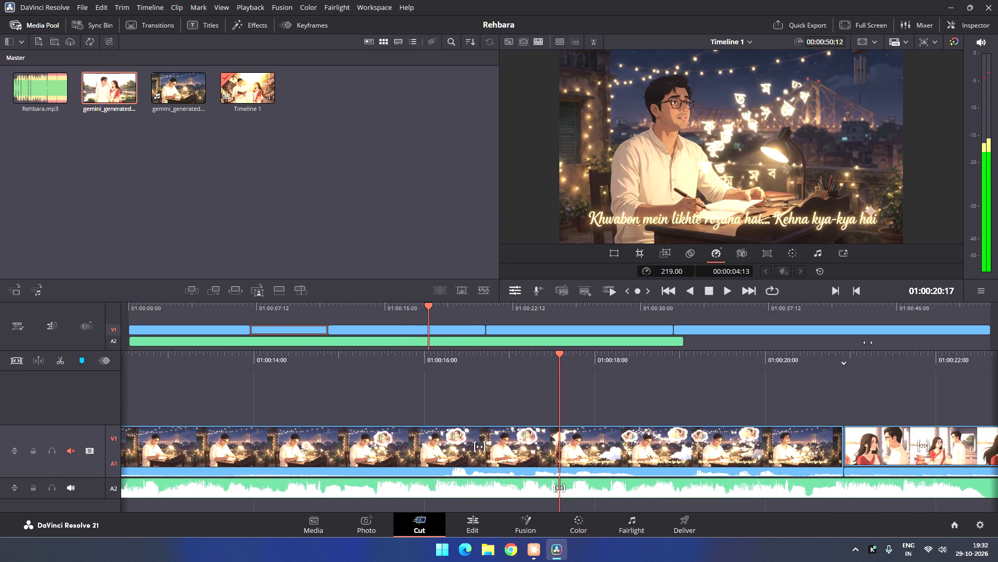
{"action": "left_click_drag", "start_coordinate": [868, 342], "coordinate": [966, 334]}
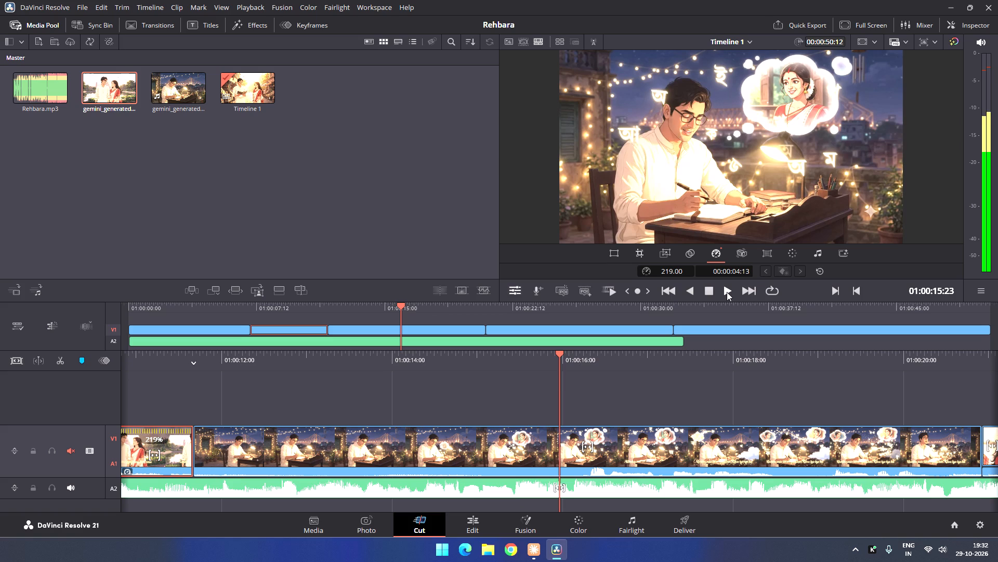
{"action": "left_click", "coordinate": [727, 292]}
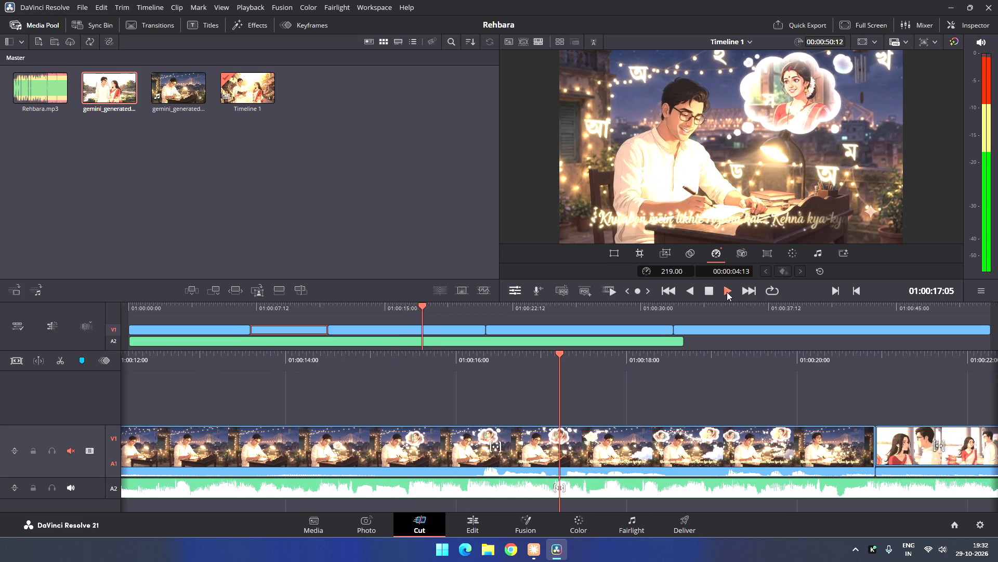
{"action": "left_click", "coordinate": [711, 287]}
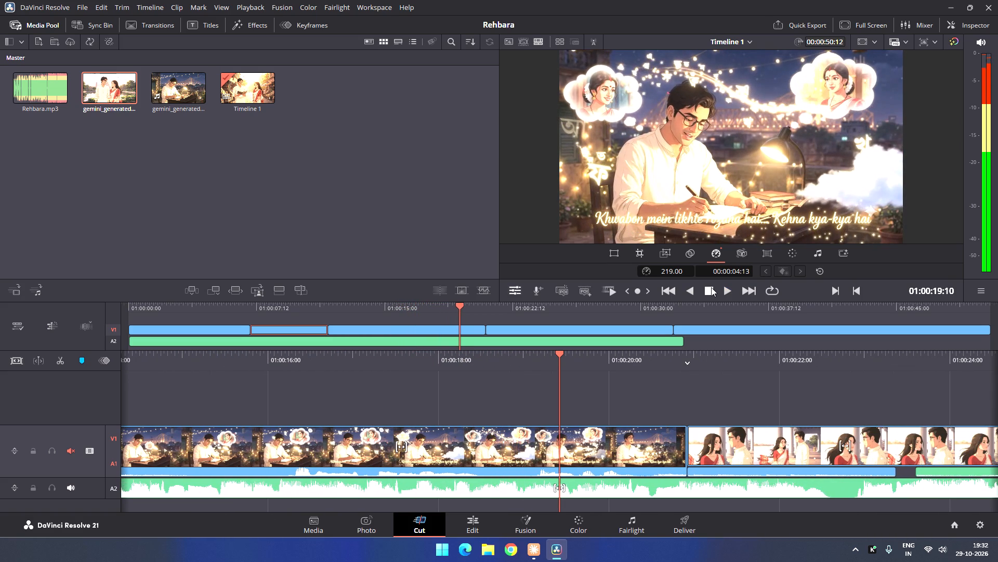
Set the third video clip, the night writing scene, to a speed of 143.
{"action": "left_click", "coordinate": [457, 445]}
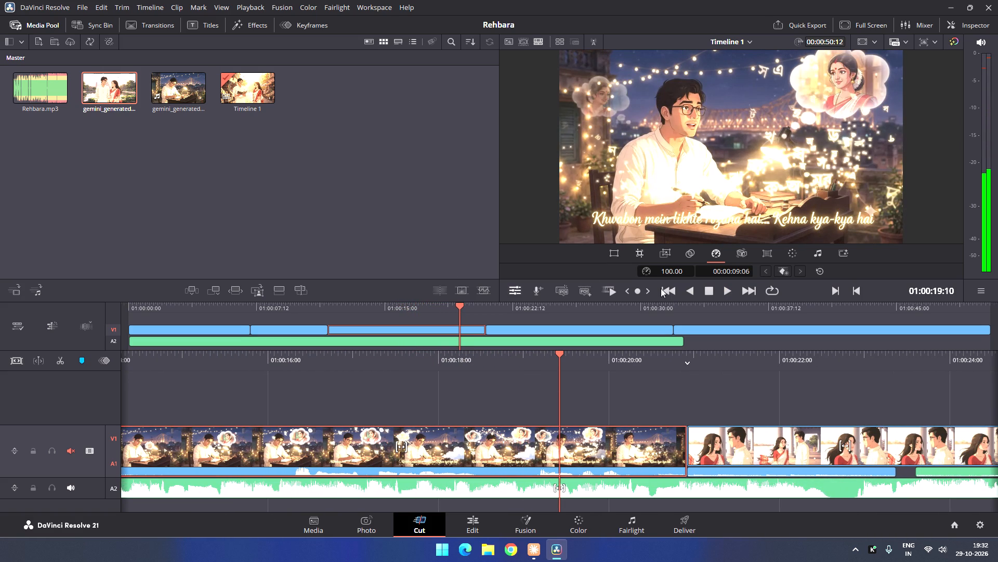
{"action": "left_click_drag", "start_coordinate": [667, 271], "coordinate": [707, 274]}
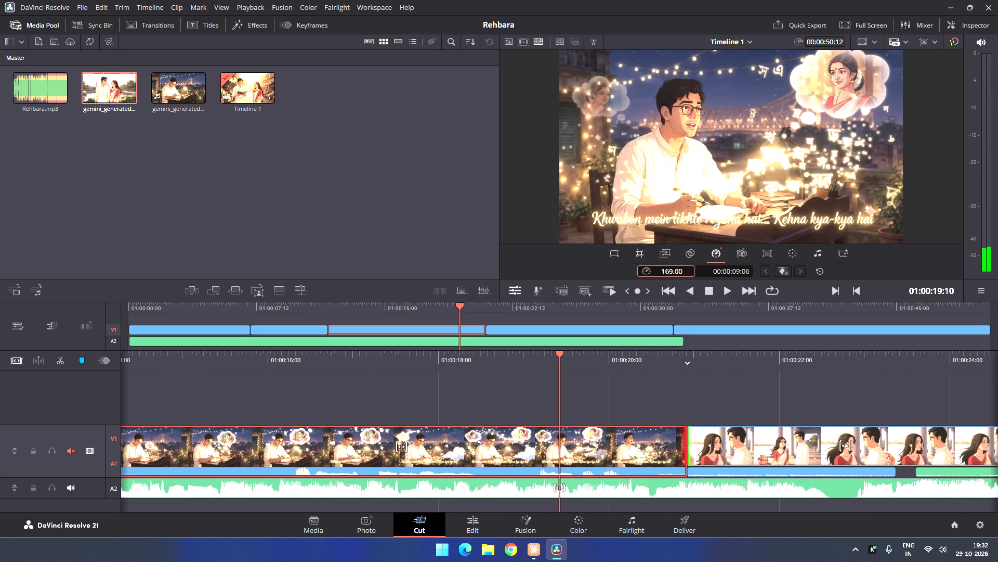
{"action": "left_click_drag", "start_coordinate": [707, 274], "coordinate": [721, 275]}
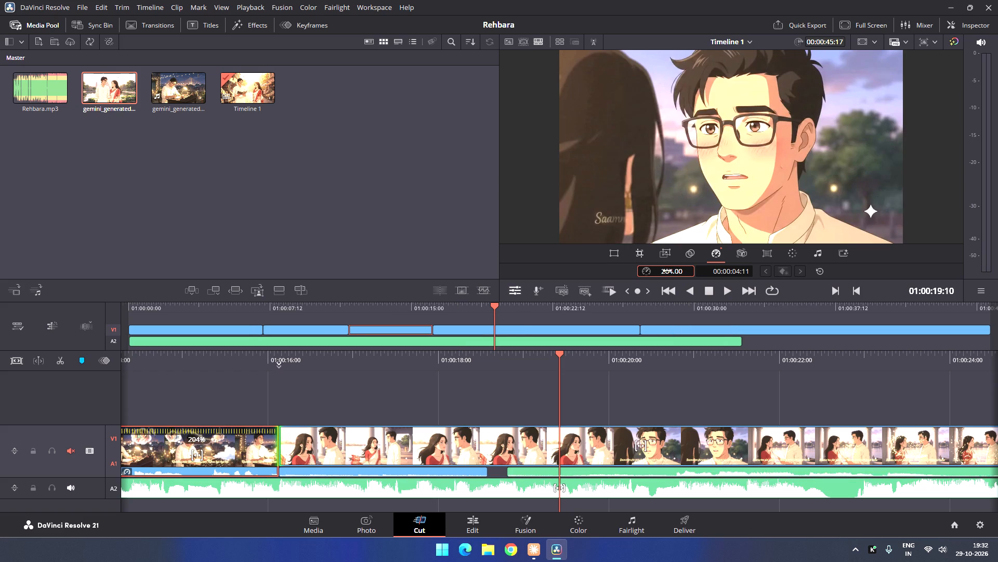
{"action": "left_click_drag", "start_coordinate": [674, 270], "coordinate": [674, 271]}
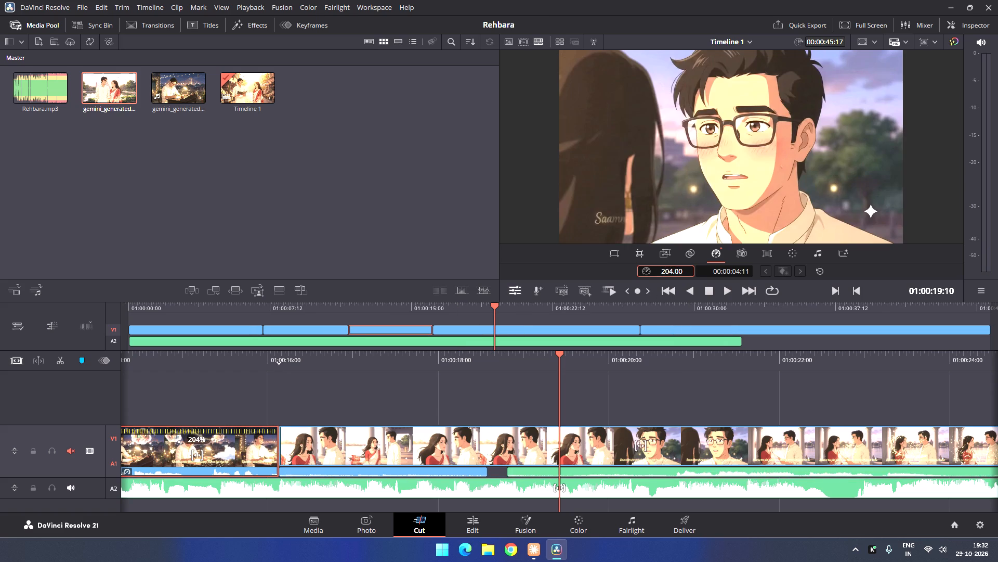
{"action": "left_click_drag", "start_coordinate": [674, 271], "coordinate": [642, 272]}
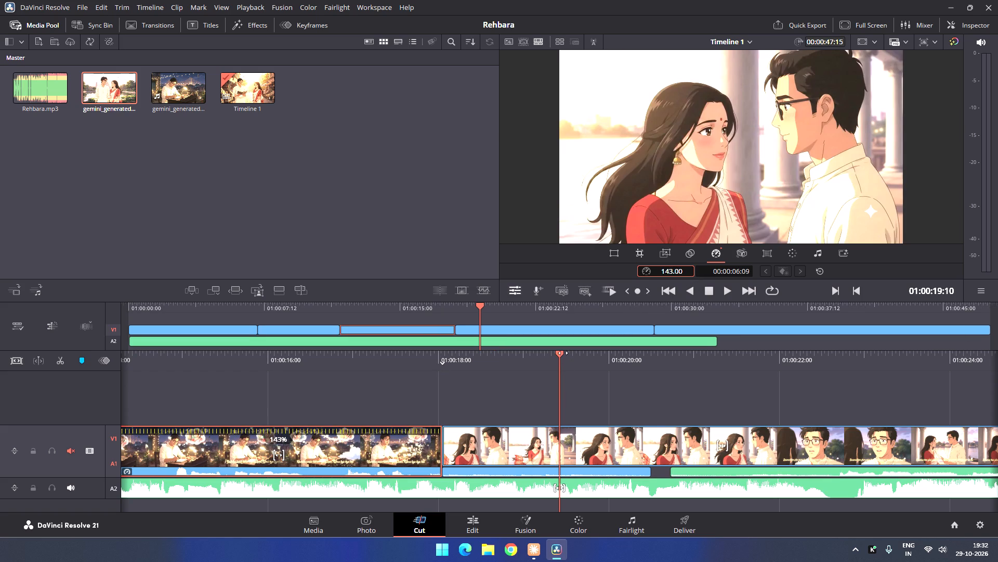
Play from about 01:00:11:16 to 01:00:27:14, checking the lyrics of the writing scene and the following riverside scene against the song.
{"action": "left_click_drag", "start_coordinate": [560, 352], "coordinate": [934, 349]}
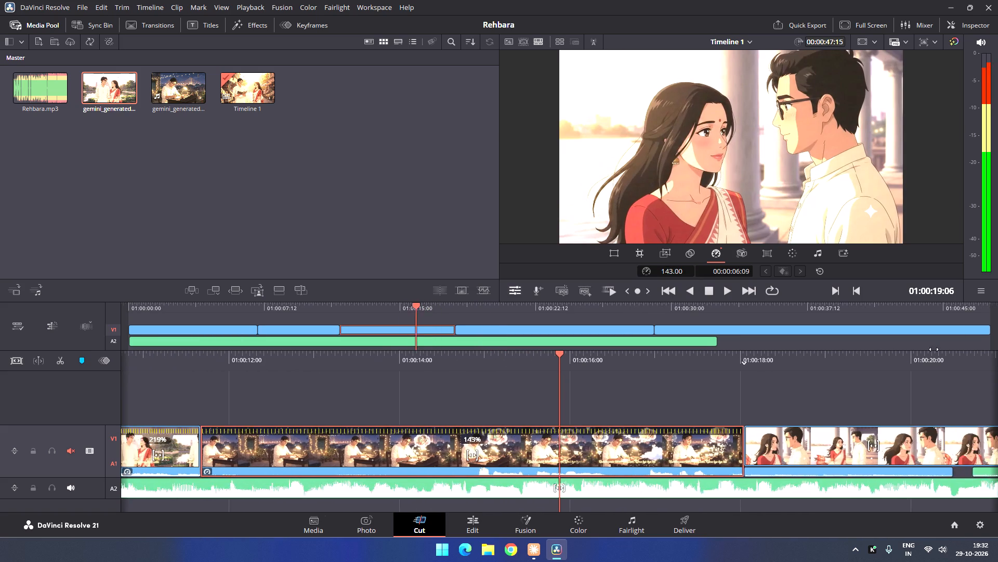
{"action": "left_click_drag", "start_coordinate": [934, 349], "coordinate": [997, 326]}
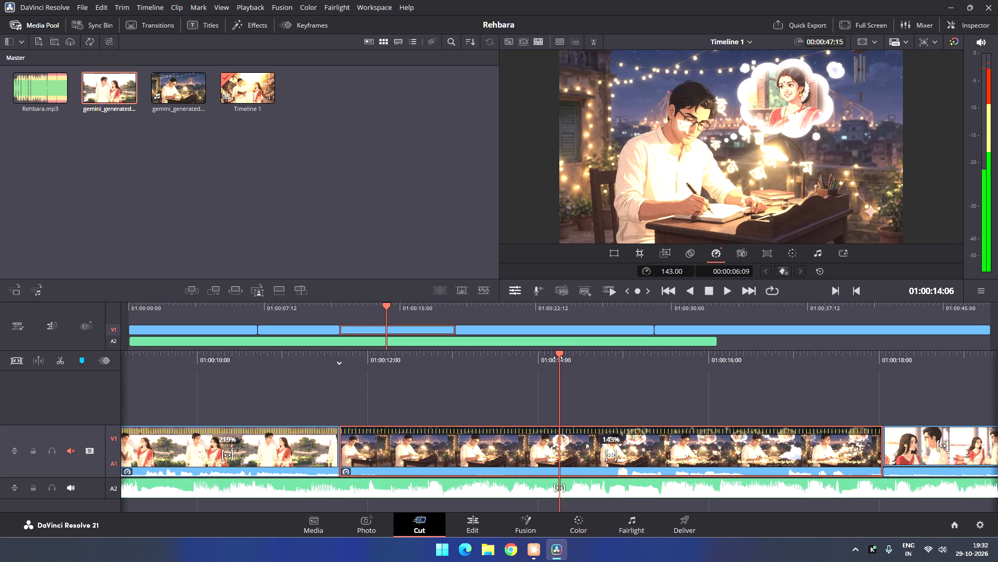
{"action": "left_click_drag", "start_coordinate": [385, 306], "coordinate": [370, 305]}
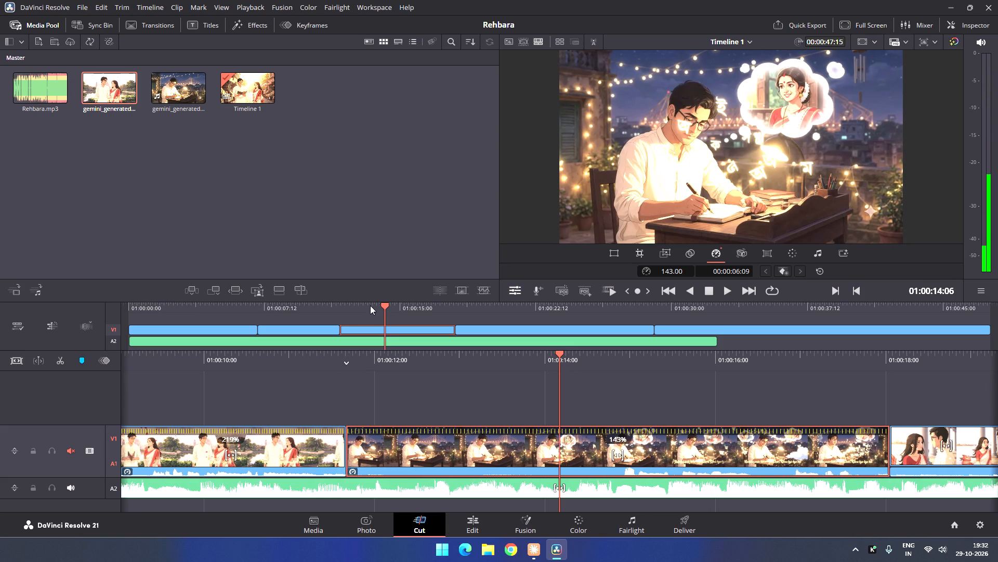
{"action": "left_click_drag", "start_coordinate": [370, 305], "coordinate": [332, 306]}
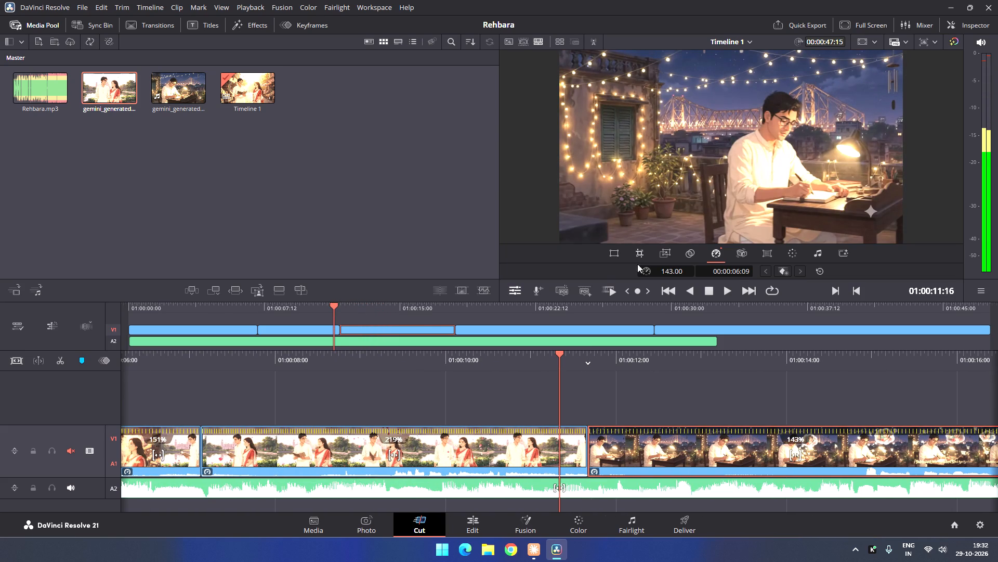
{"action": "left_click", "coordinate": [723, 286]}
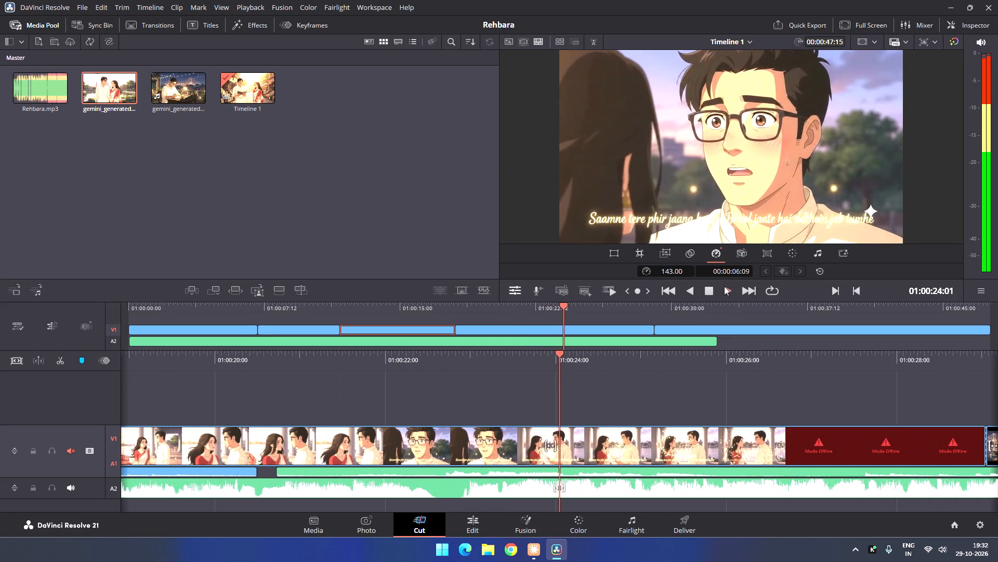
{"action": "left_click", "coordinate": [724, 286]}
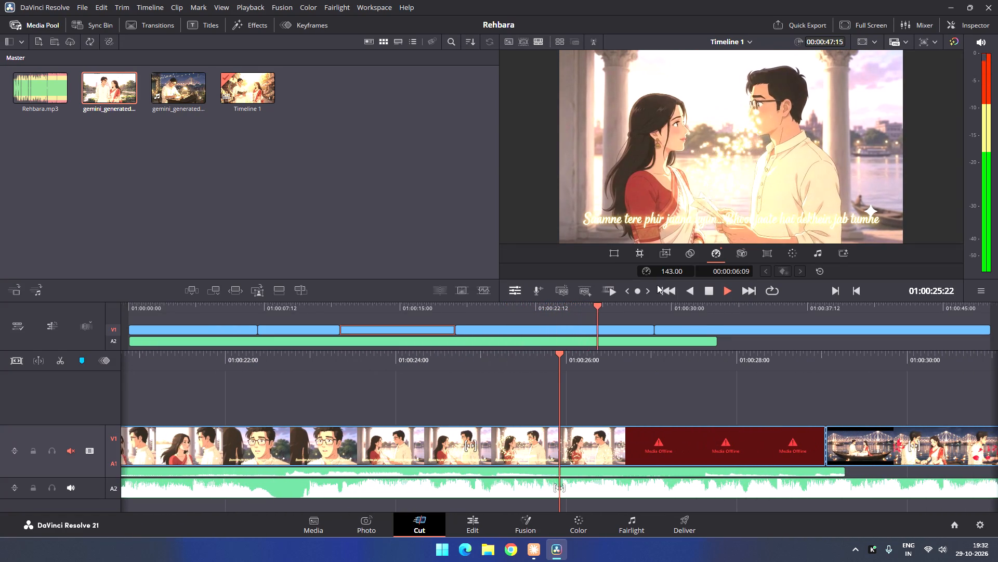
{"action": "left_click", "coordinate": [705, 295]}
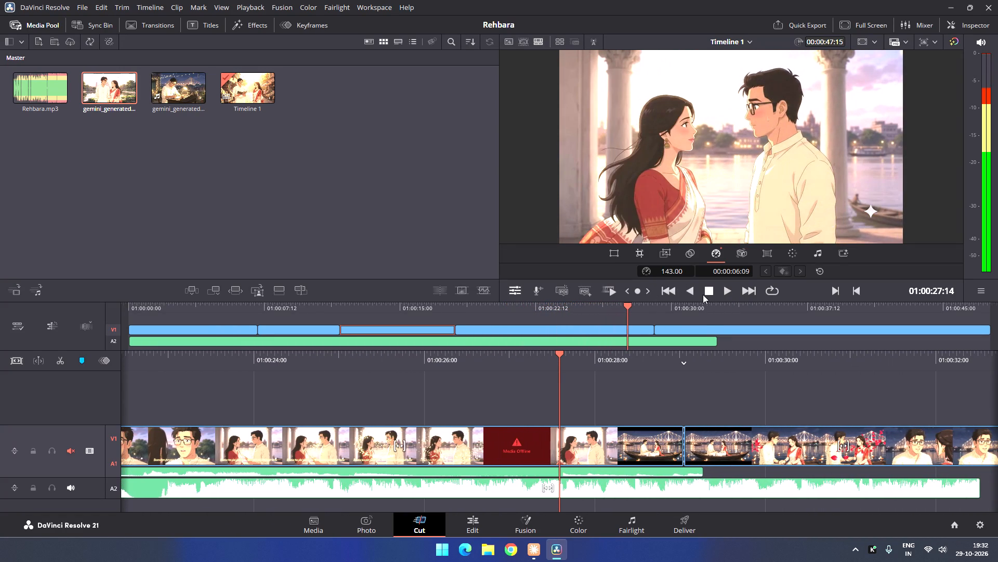
Scrub back to about 01:00:13:03 and replay the writing scene to about 01:00:20:08, checking its lyric timing.
{"action": "left_click_drag", "start_coordinate": [557, 351], "coordinate": [557, 350]}
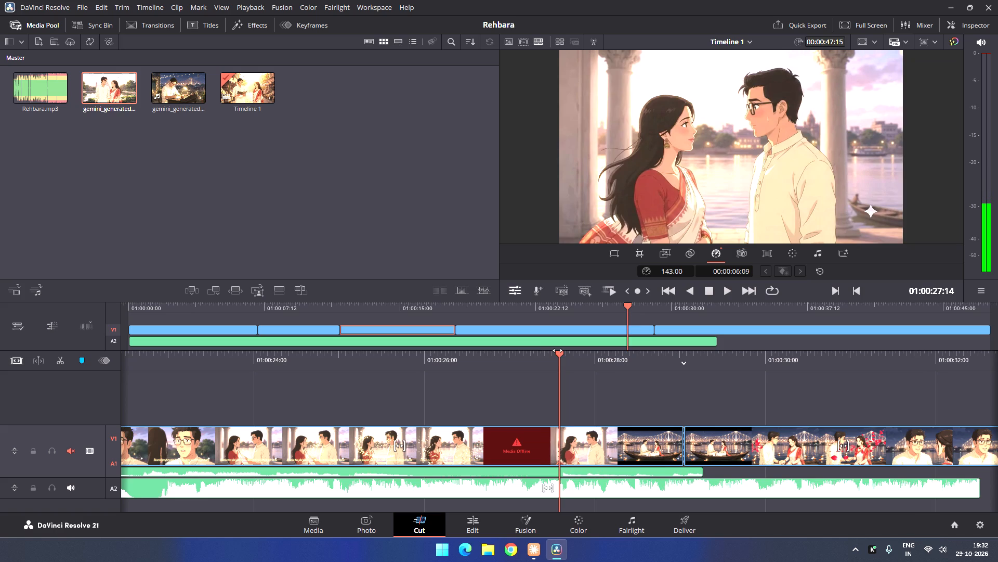
{"action": "left_click_drag", "start_coordinate": [557, 350], "coordinate": [510, 354]}
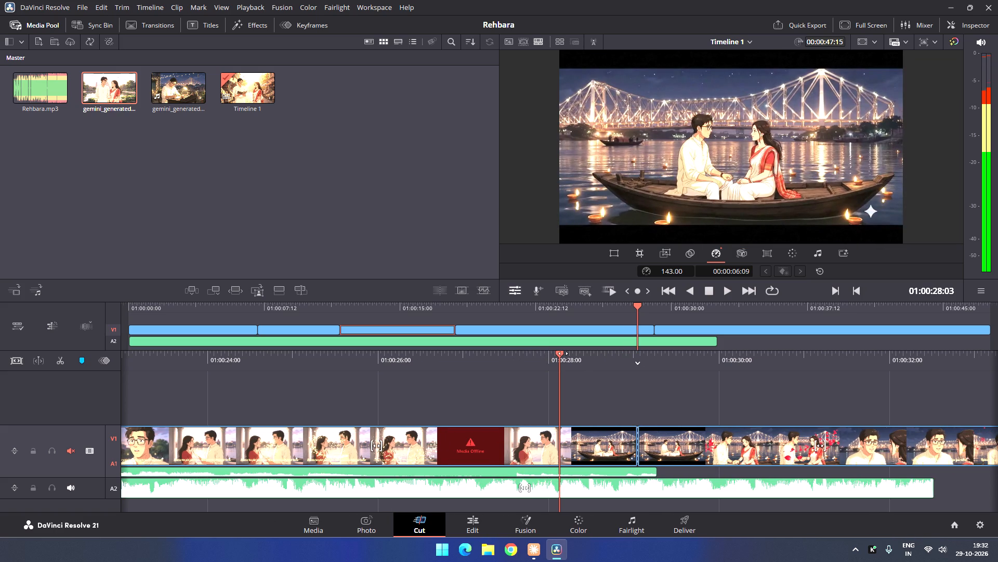
{"action": "left_click_drag", "start_coordinate": [562, 356], "coordinate": [882, 359]}
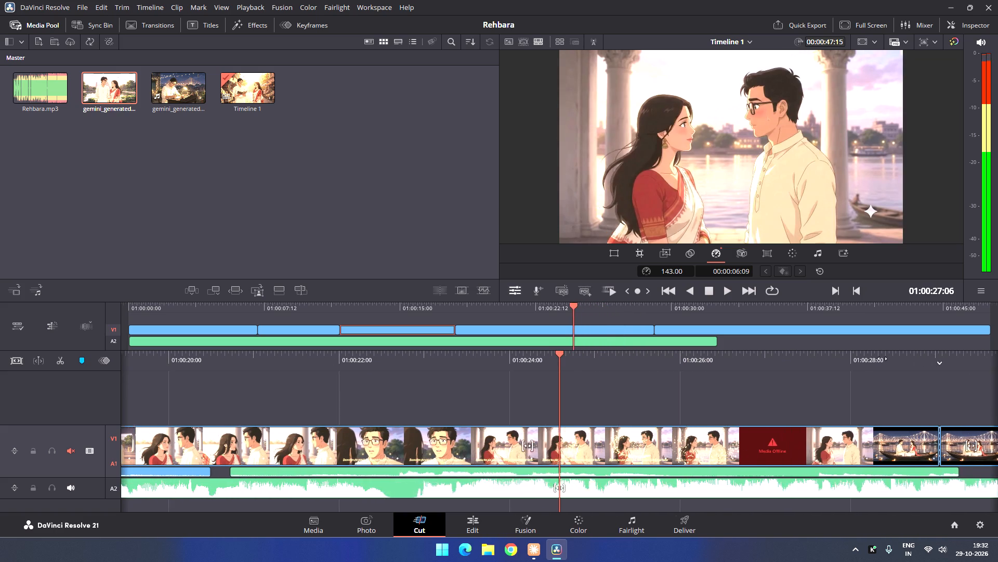
{"action": "left_click_drag", "start_coordinate": [882, 359], "coordinate": [997, 336]}
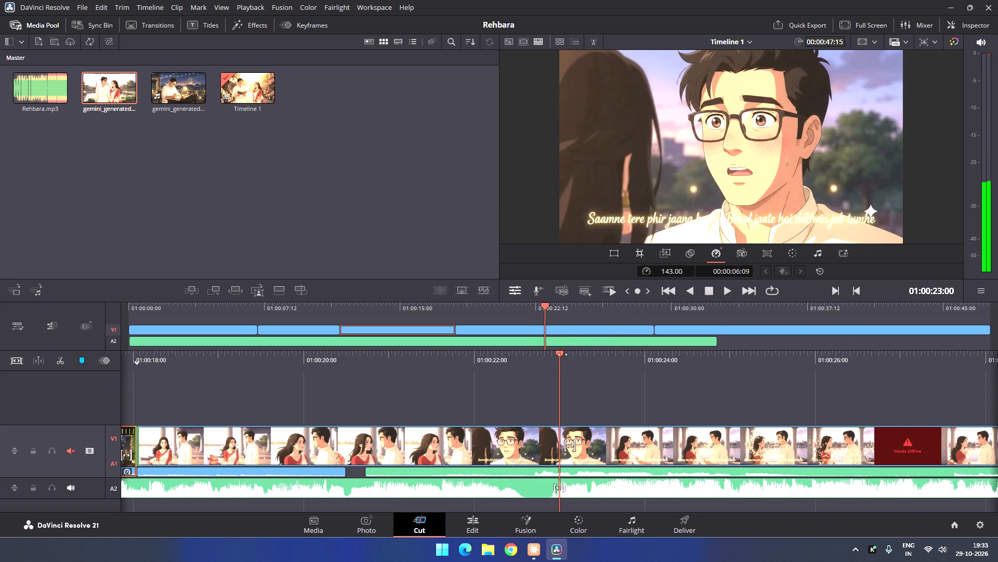
{"action": "left_click_drag", "start_coordinate": [543, 304], "coordinate": [508, 303]}
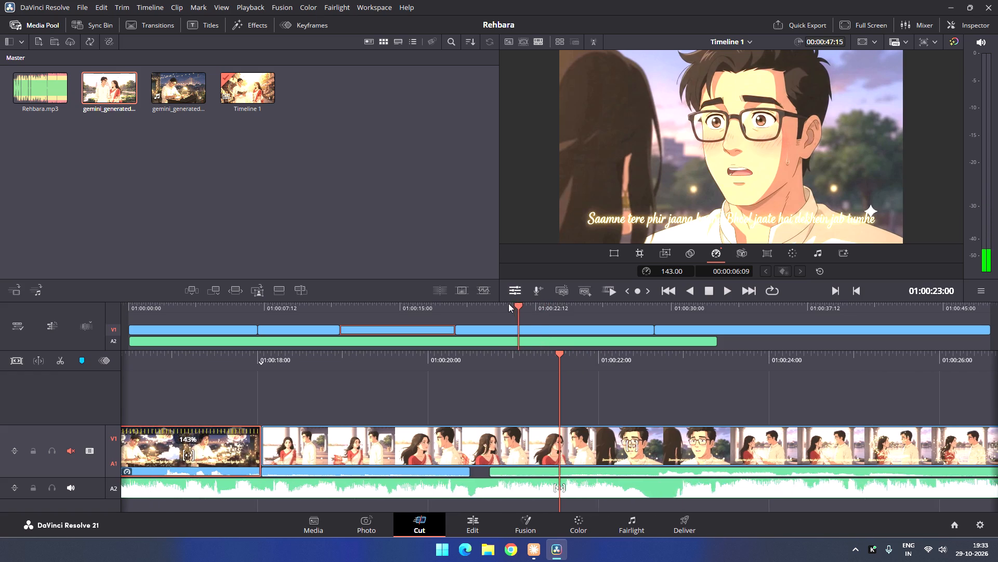
{"action": "left_click_drag", "start_coordinate": [508, 303], "coordinate": [476, 303]}
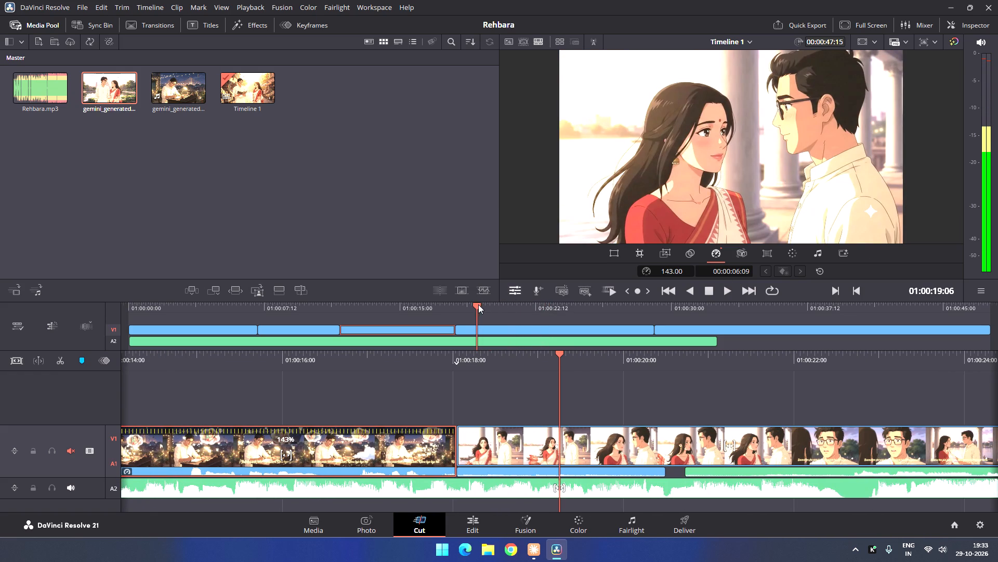
{"action": "left_click_drag", "start_coordinate": [476, 304], "coordinate": [358, 313]}
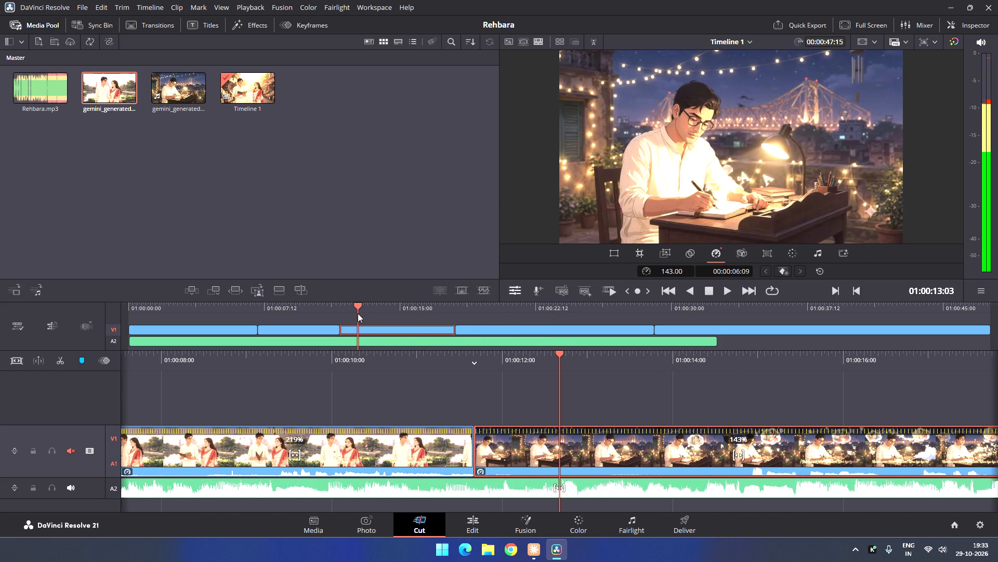
{"action": "left_click", "coordinate": [728, 290]}
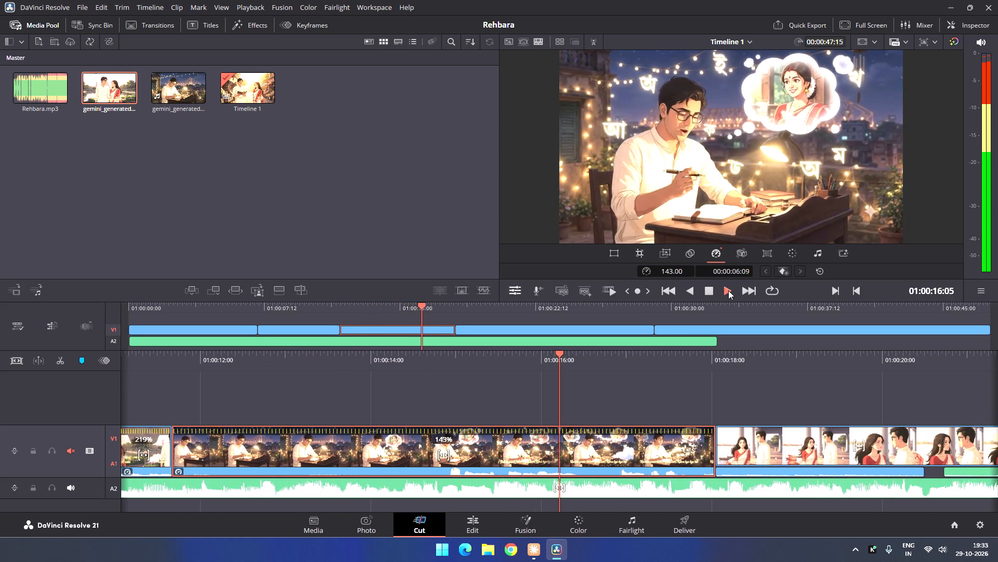
{"action": "left_click", "coordinate": [728, 290]}
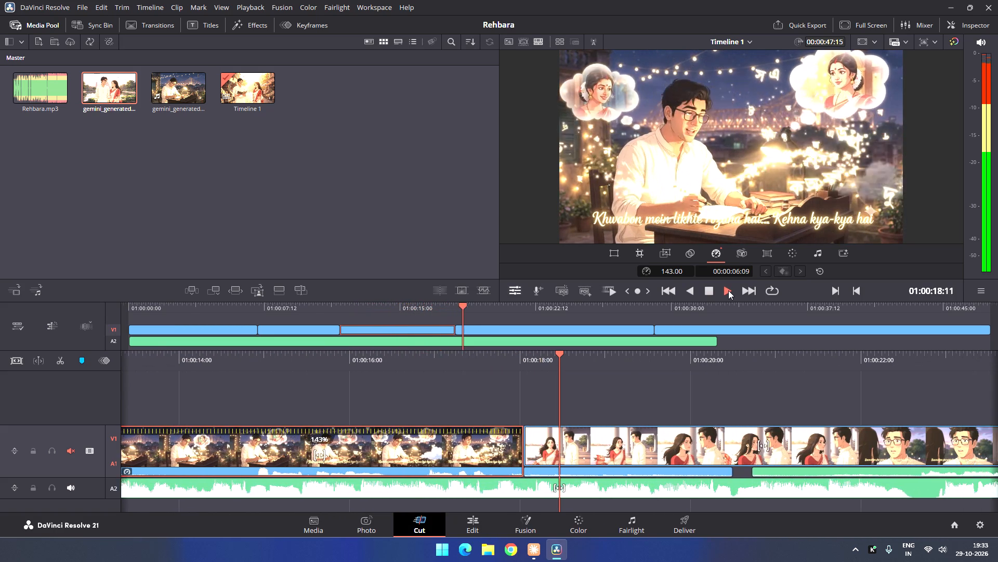
{"action": "left_click", "coordinate": [708, 294]}
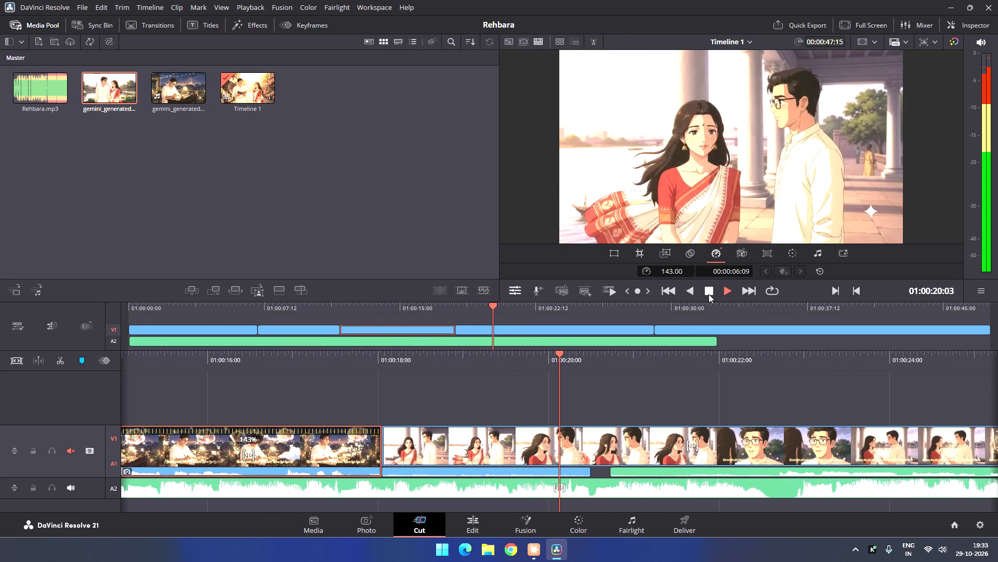
Set the third video clip, the night writing scene, to a speed of 155.
{"action": "left_click", "coordinate": [271, 441]}
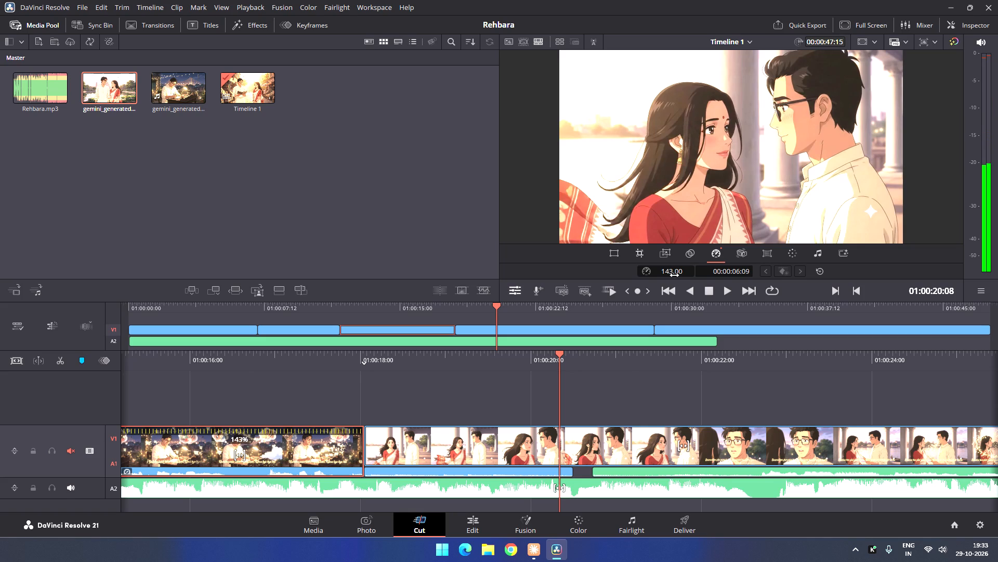
{"action": "left_click_drag", "start_coordinate": [674, 273], "coordinate": [680, 273]}
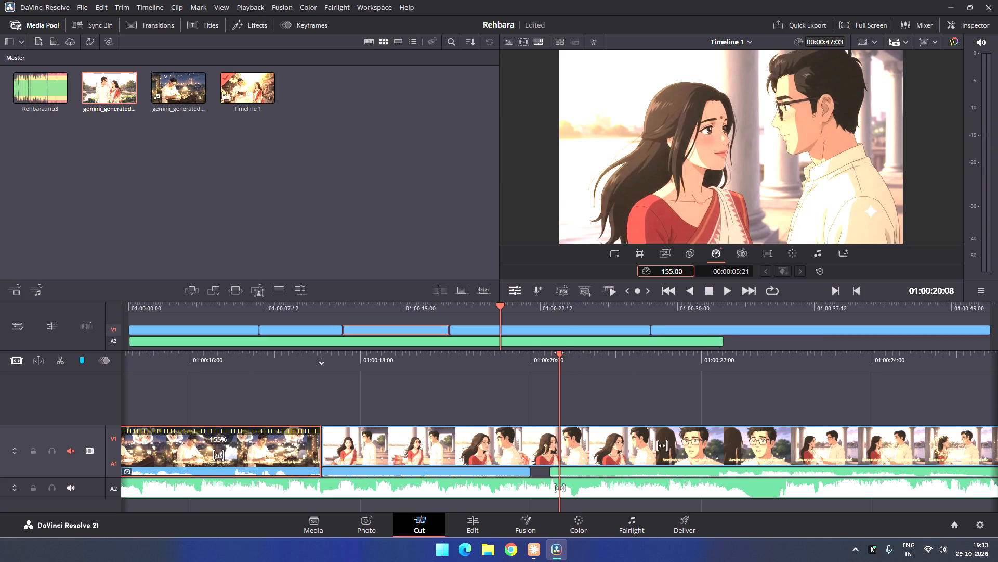
Replay from about 01:00:10:00 to 01:00:21:15, checking the writing scene's lyrics and the start of the following scene against the song.
{"action": "left_click_drag", "start_coordinate": [559, 352], "coordinate": [545, 352]}
{"action": "left_click_drag", "start_coordinate": [504, 305], "coordinate": [464, 304]}
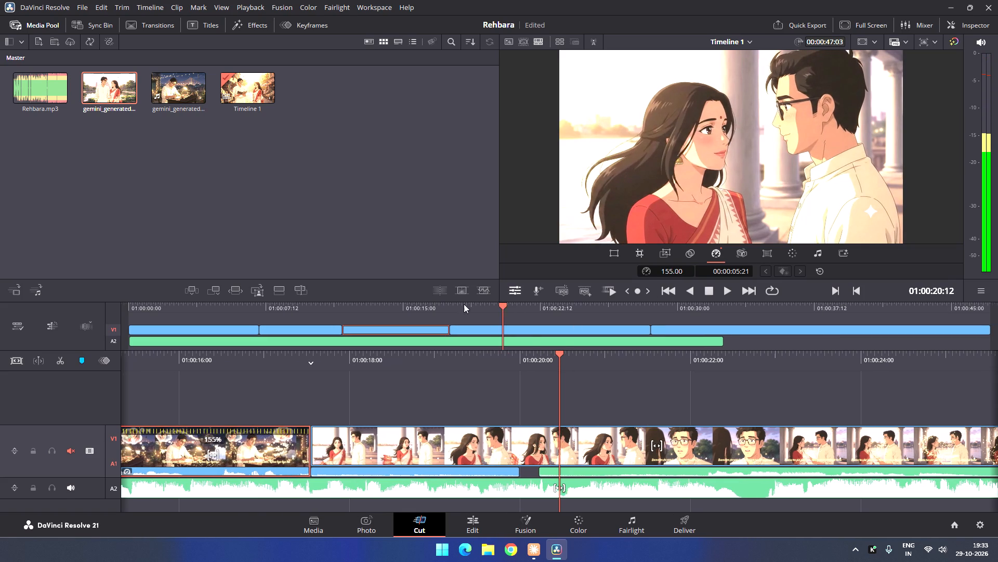
{"action": "left_click_drag", "start_coordinate": [464, 304], "coordinate": [307, 315]}
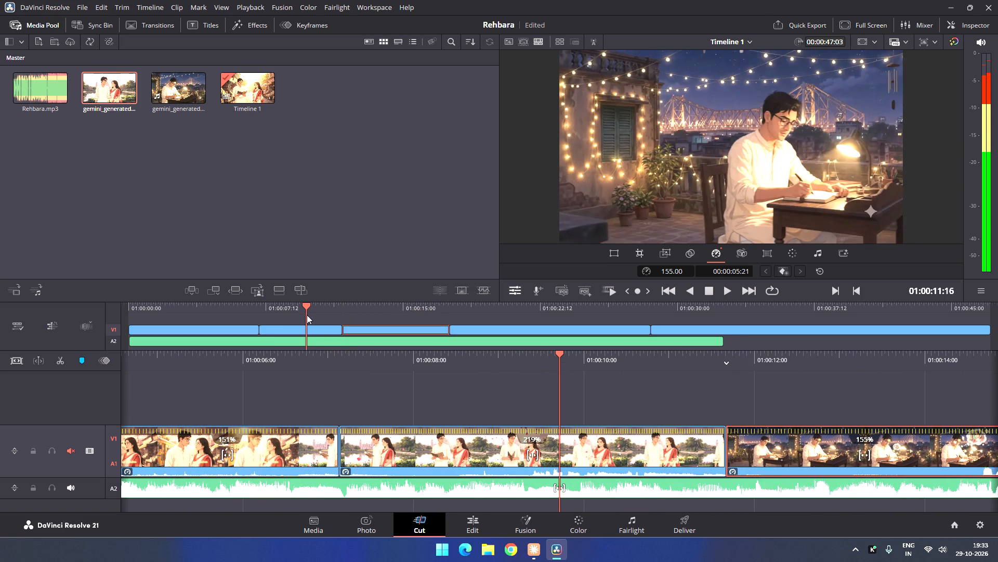
{"action": "left_click", "coordinate": [727, 292]}
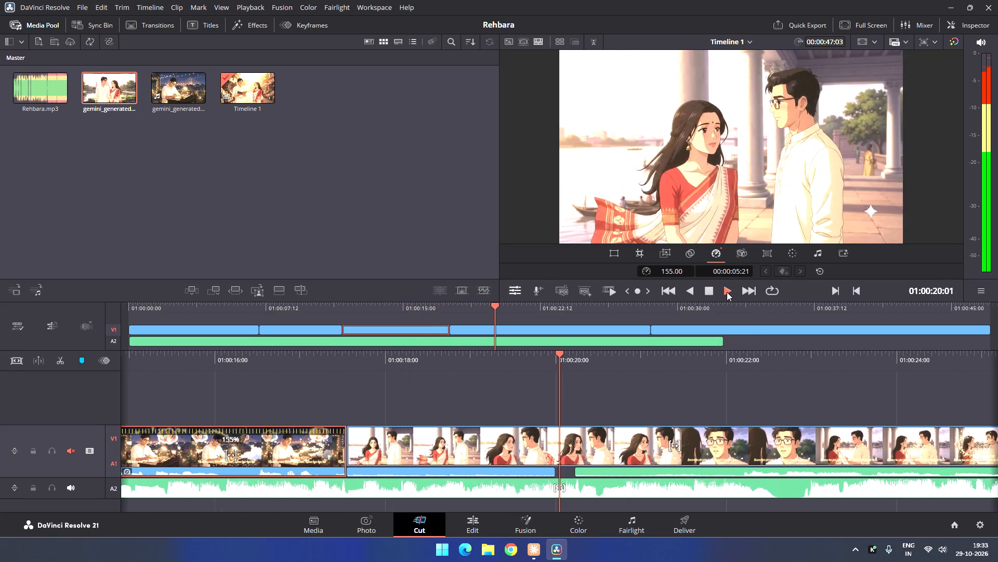
{"action": "left_click", "coordinate": [712, 294]}
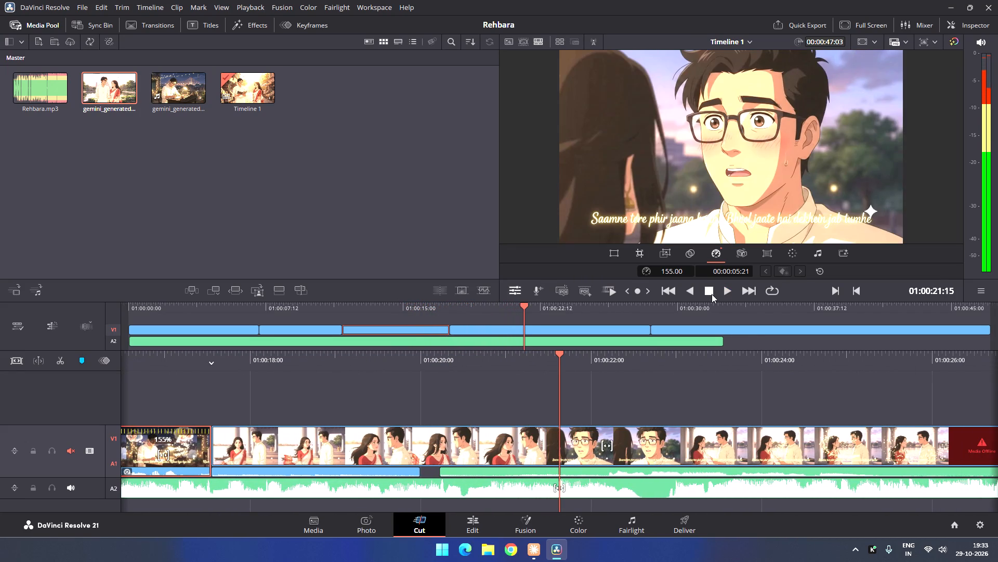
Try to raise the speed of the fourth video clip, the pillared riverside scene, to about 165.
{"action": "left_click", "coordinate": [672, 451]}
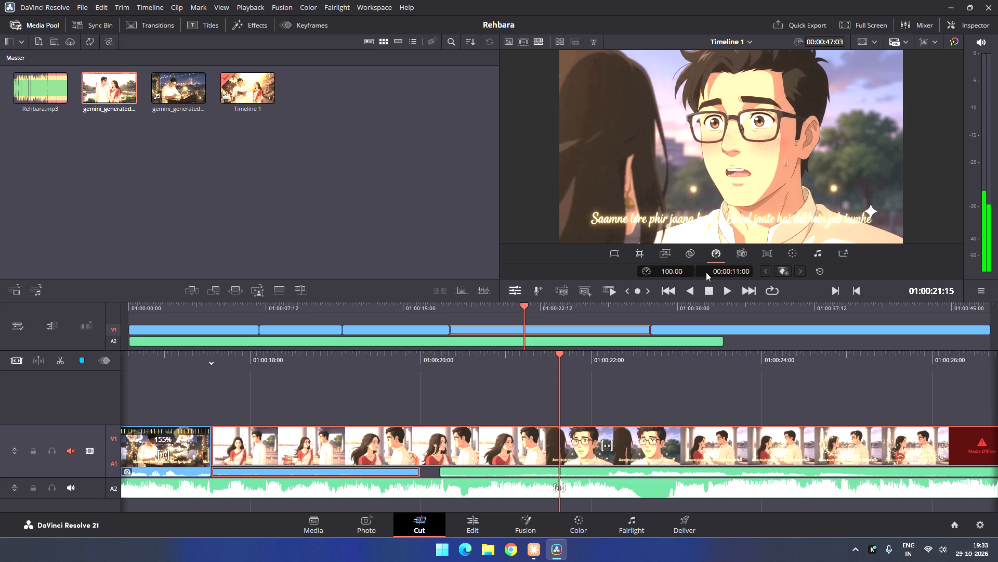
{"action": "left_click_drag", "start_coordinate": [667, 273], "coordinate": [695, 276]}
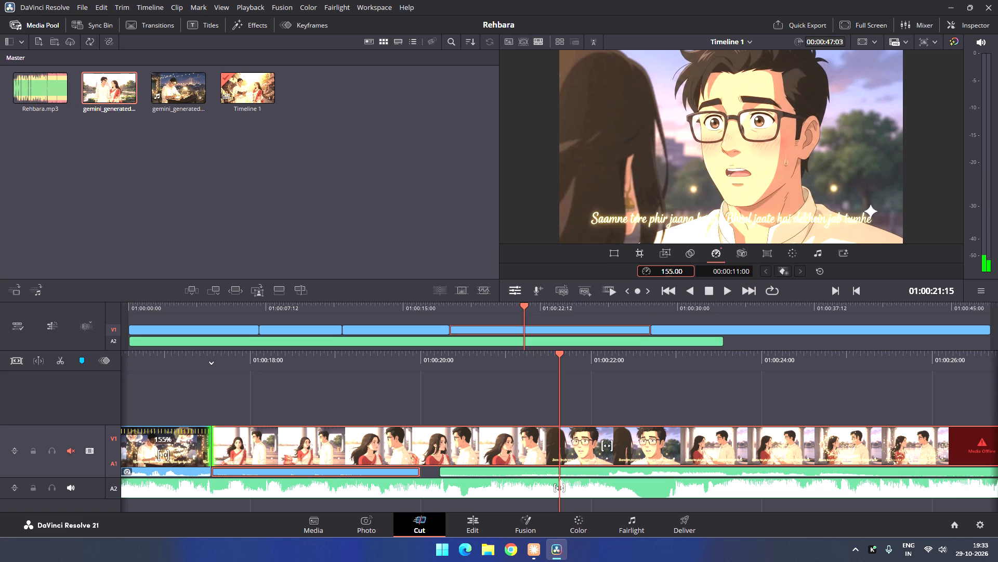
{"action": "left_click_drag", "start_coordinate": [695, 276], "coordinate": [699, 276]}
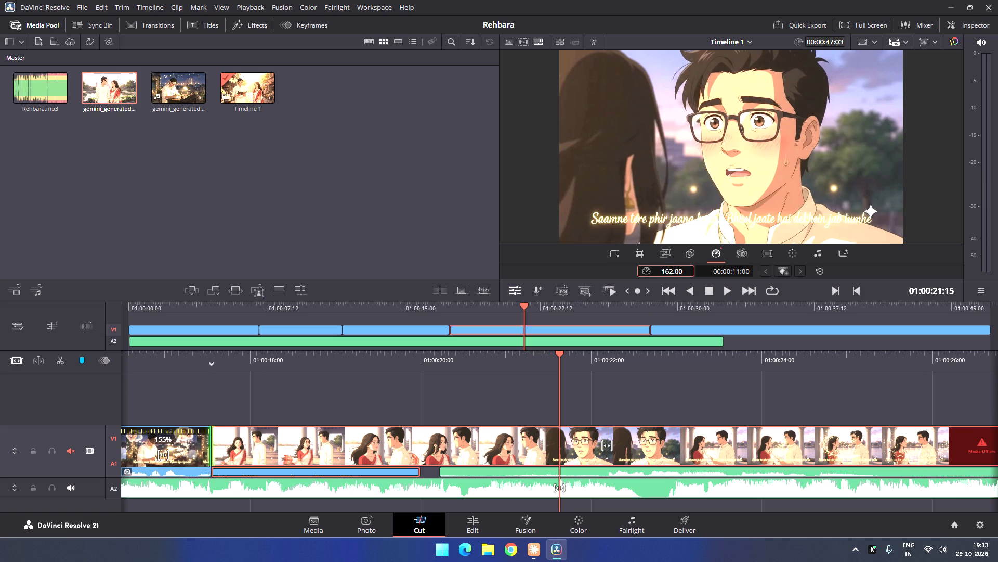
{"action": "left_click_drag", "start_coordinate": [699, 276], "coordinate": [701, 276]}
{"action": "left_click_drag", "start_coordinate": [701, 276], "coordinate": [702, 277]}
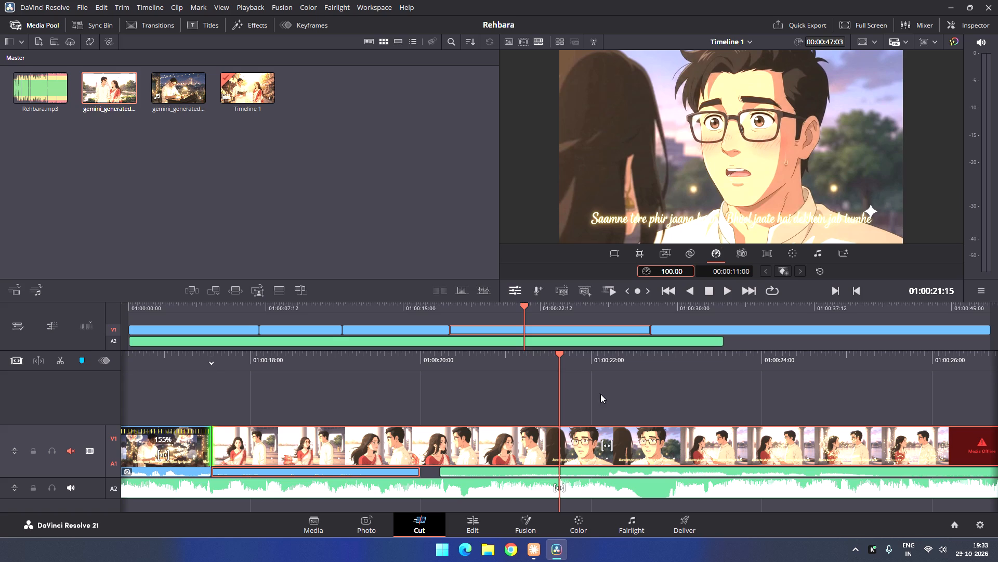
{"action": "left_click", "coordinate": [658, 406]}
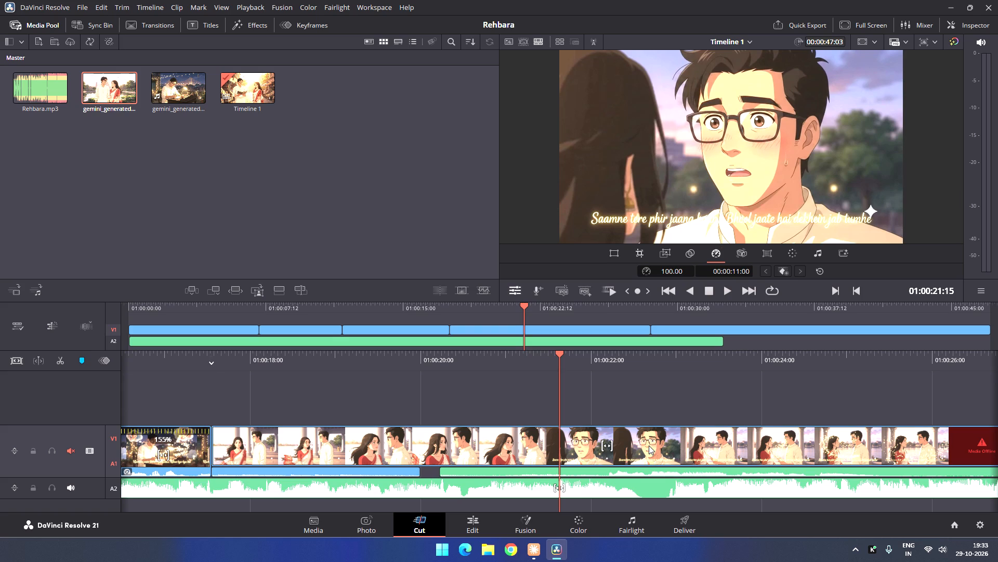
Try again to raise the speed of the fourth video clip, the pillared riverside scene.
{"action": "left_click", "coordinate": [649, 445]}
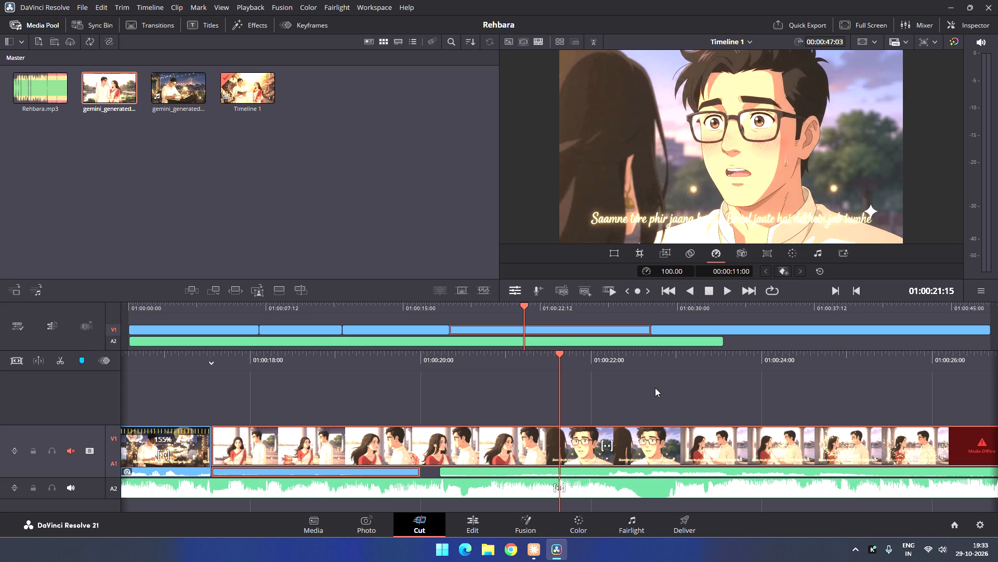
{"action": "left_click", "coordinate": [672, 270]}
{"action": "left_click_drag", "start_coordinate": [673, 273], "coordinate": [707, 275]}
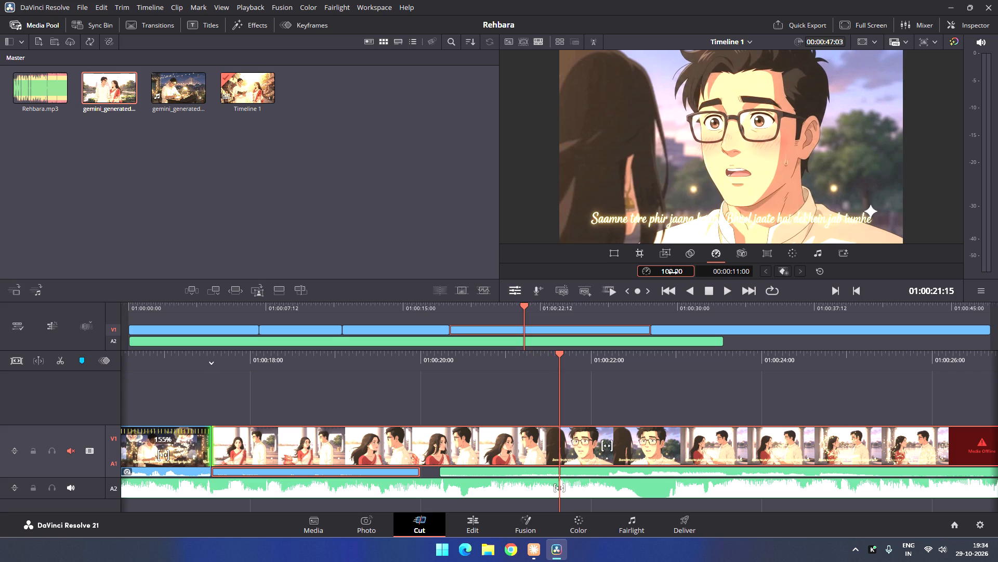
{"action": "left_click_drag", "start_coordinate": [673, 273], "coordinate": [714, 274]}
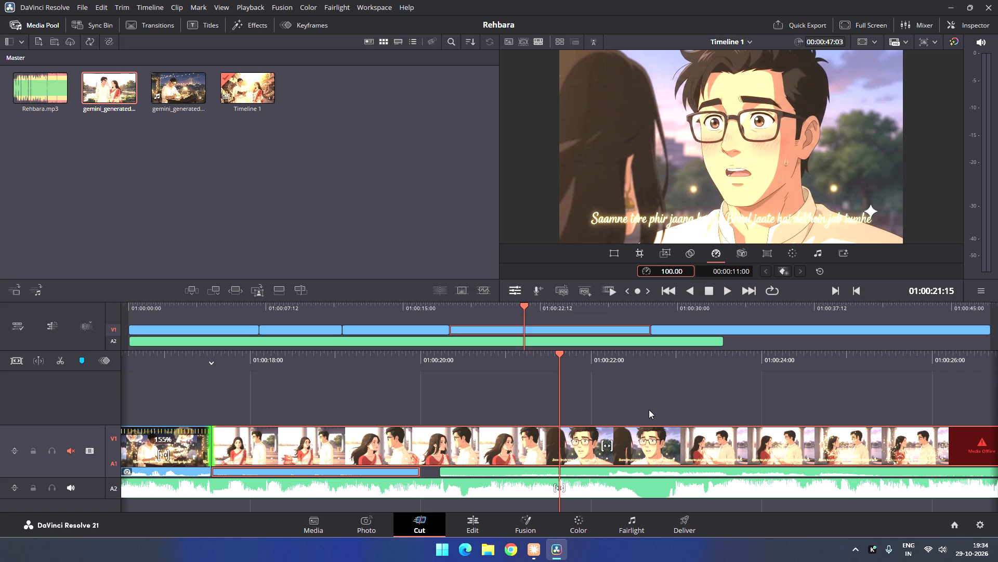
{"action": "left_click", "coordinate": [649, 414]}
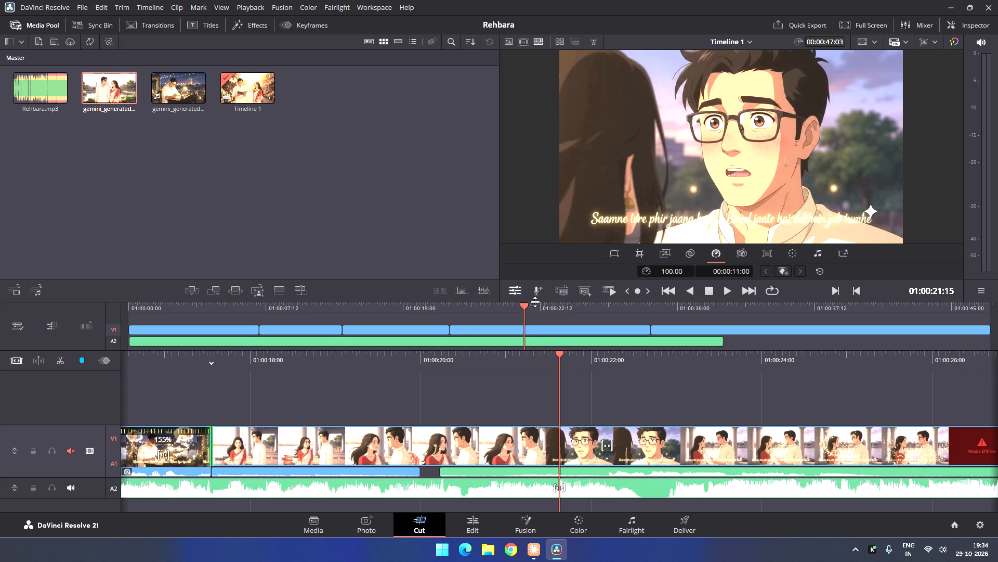
Replay the end of the night writing scene from about 01:00:16:04 and set that clip's speed to 174.
{"action": "left_click_drag", "start_coordinate": [524, 304], "coordinate": [496, 306]}
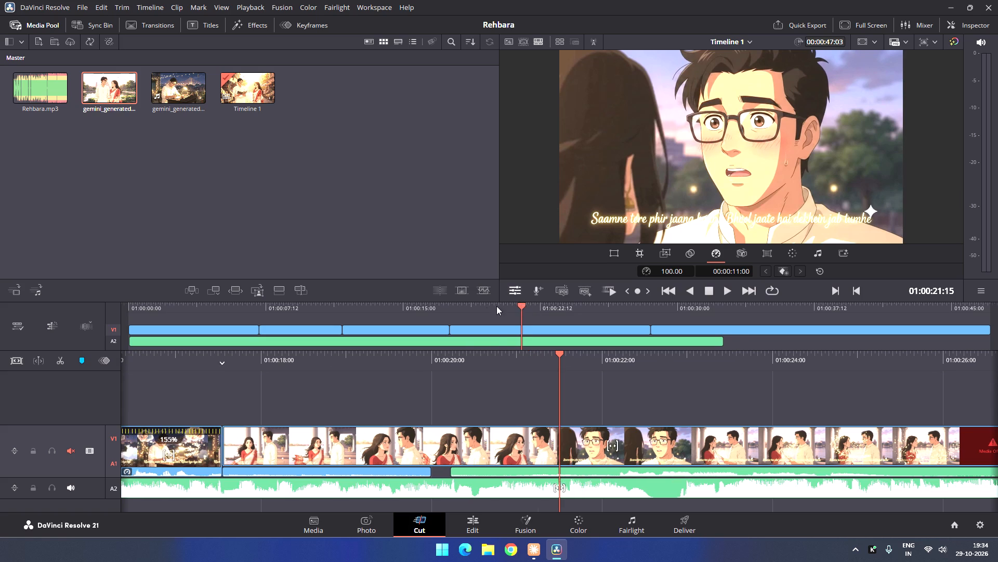
{"action": "left_click_drag", "start_coordinate": [496, 306], "coordinate": [425, 320]}
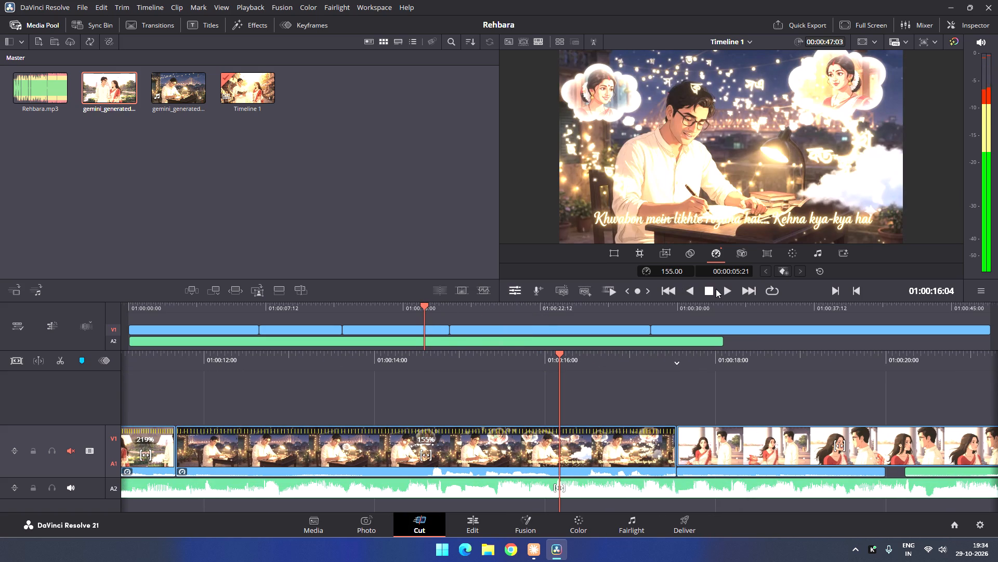
{"action": "left_click", "coordinate": [721, 291]}
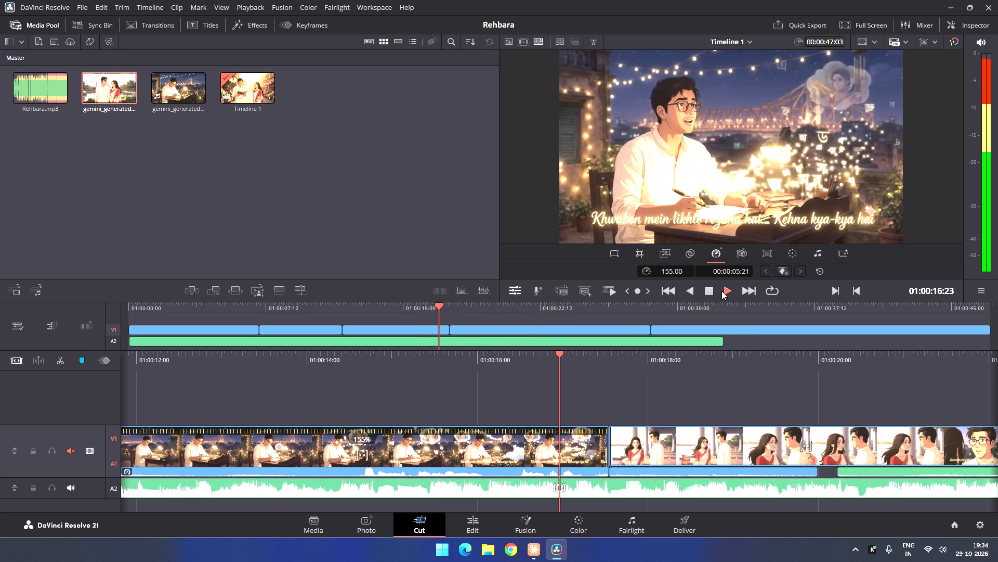
{"action": "left_click", "coordinate": [706, 291]}
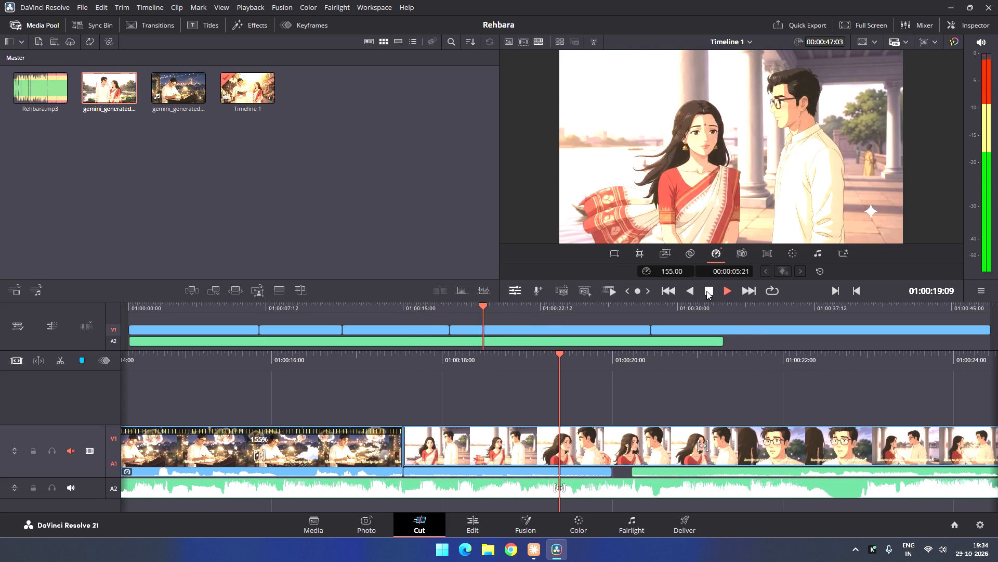
{"action": "left_click", "coordinate": [466, 432]}
{"action": "left_click", "coordinate": [337, 447]}
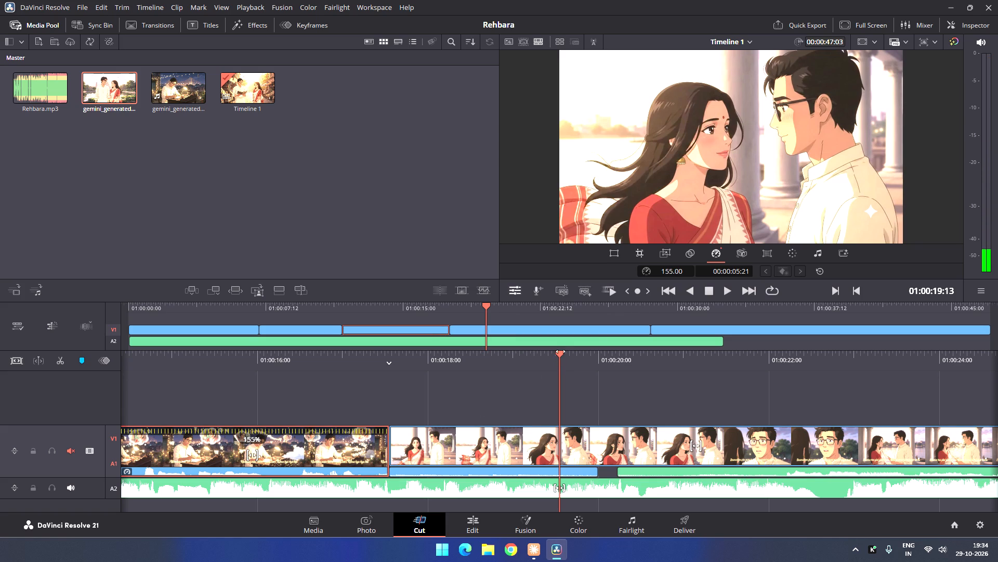
{"action": "left_click_drag", "start_coordinate": [560, 351], "coordinate": [764, 345]}
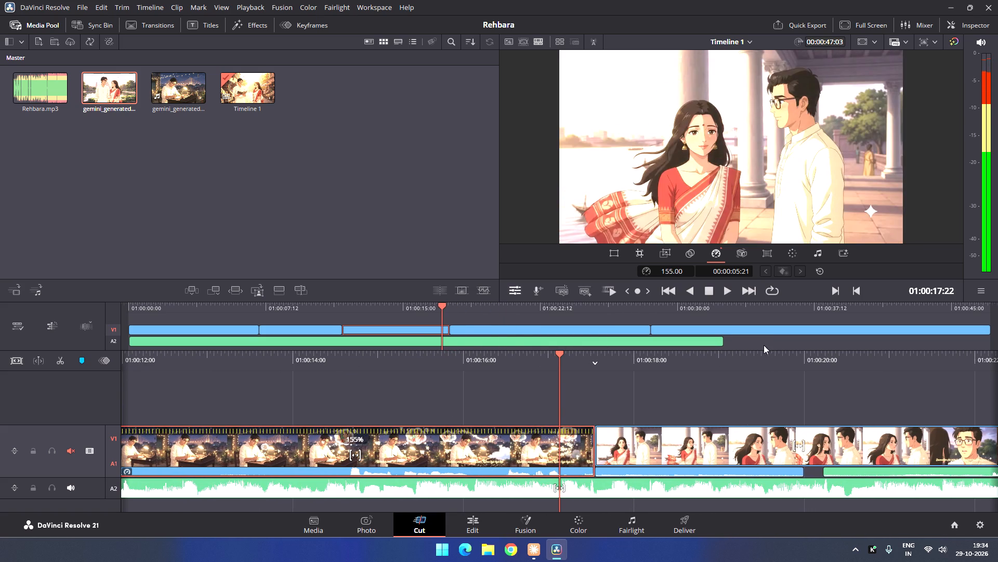
{"action": "left_click_drag", "start_coordinate": [672, 274], "coordinate": [682, 274]}
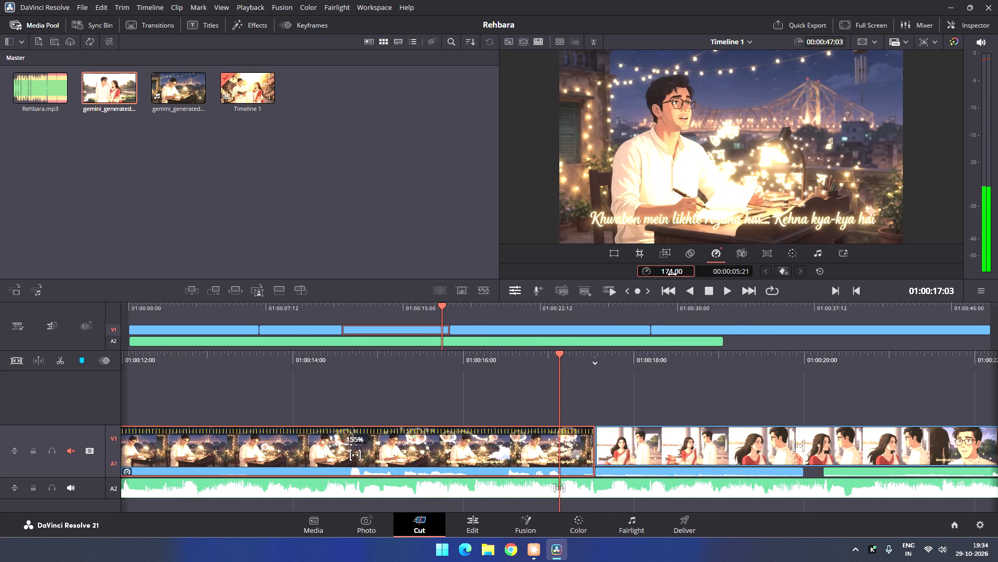
{"action": "left_click", "coordinate": [635, 420]}
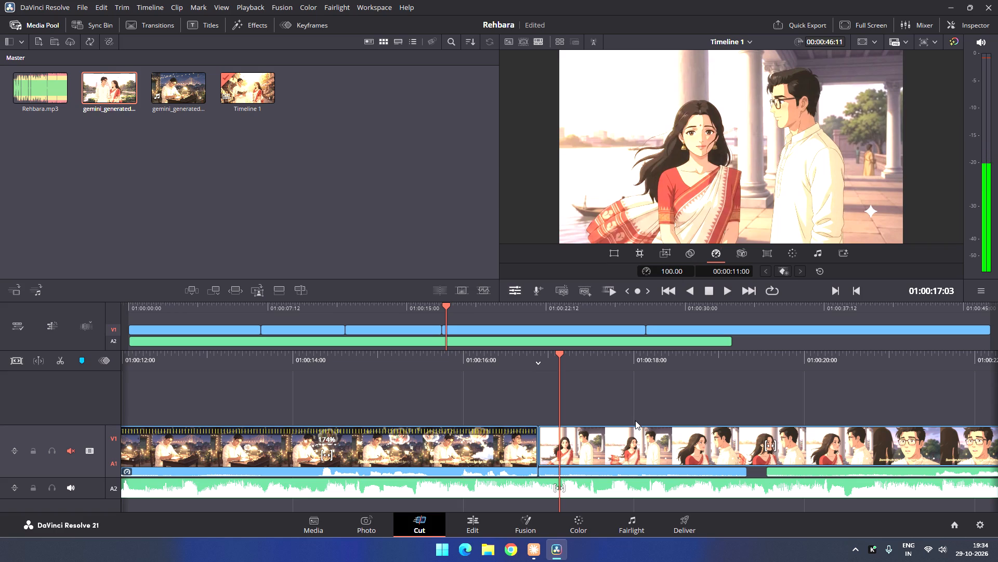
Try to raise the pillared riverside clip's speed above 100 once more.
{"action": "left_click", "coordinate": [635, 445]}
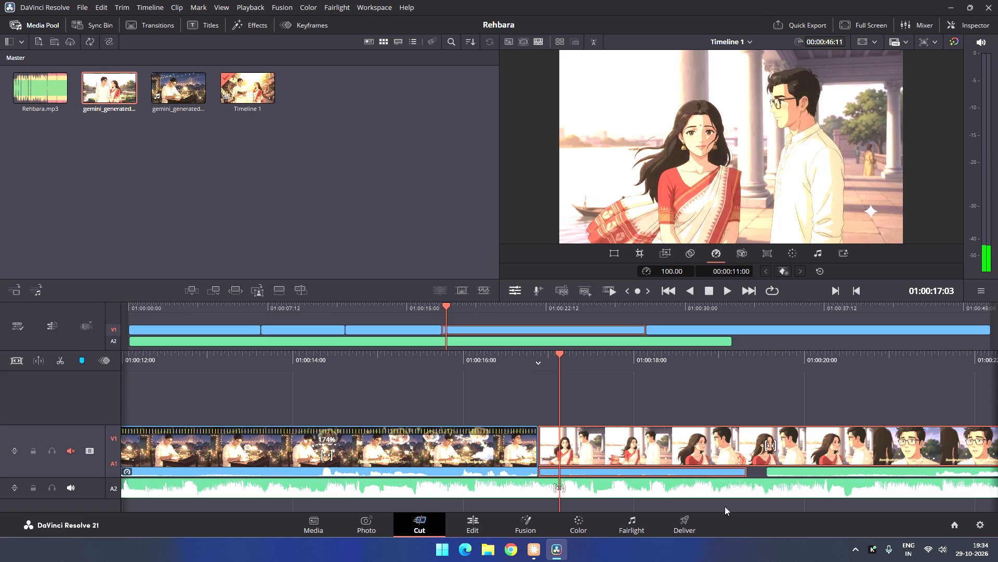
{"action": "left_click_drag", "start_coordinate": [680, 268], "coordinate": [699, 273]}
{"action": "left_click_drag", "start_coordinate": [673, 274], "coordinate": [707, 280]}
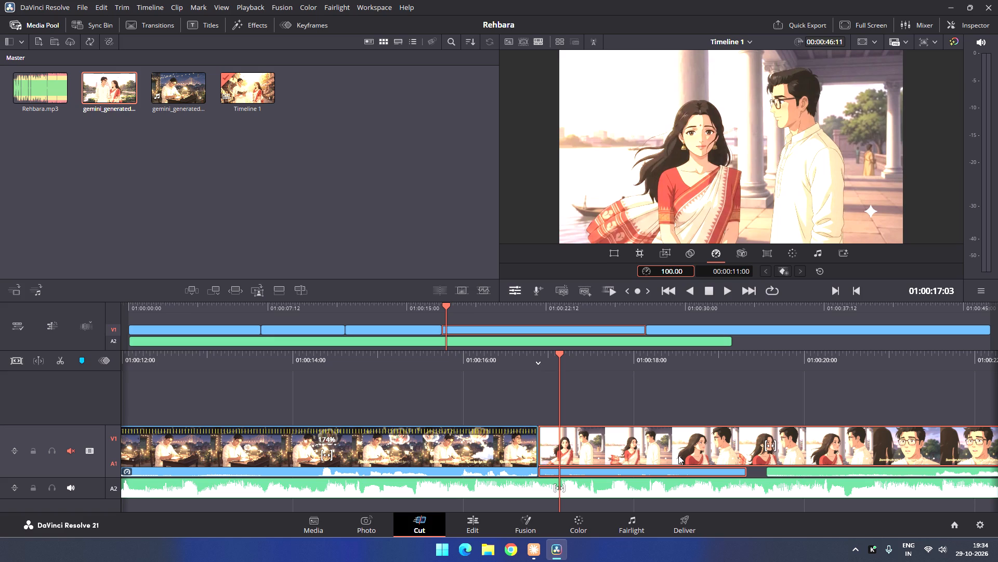
Delete the pillared riverside clip that follows the night writing scene on the video track.
{"action": "key", "text": "Delete"}
{"action": "key", "text": "Delete"}
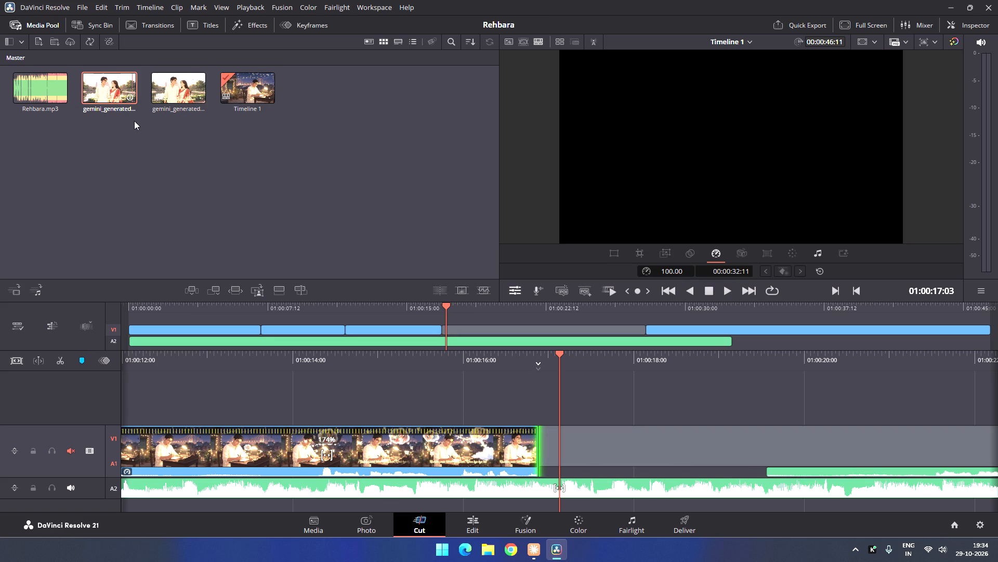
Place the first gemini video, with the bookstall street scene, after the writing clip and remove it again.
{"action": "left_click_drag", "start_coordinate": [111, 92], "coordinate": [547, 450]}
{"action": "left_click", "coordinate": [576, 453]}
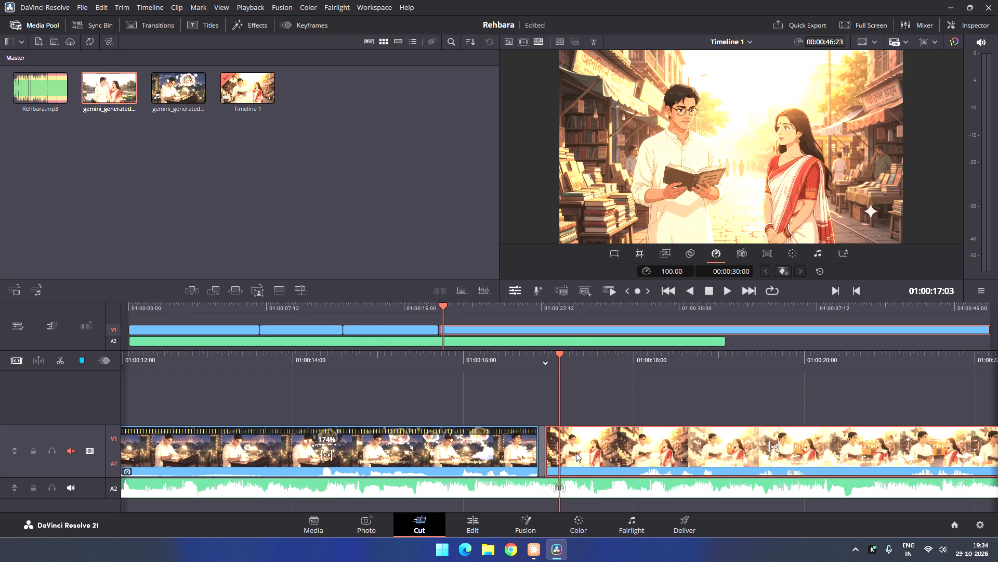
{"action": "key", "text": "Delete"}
Add the second gemini video from the media pool to track V1 directly after the night writing clip.
{"action": "left_click_drag", "start_coordinate": [163, 85], "coordinate": [459, 400]}
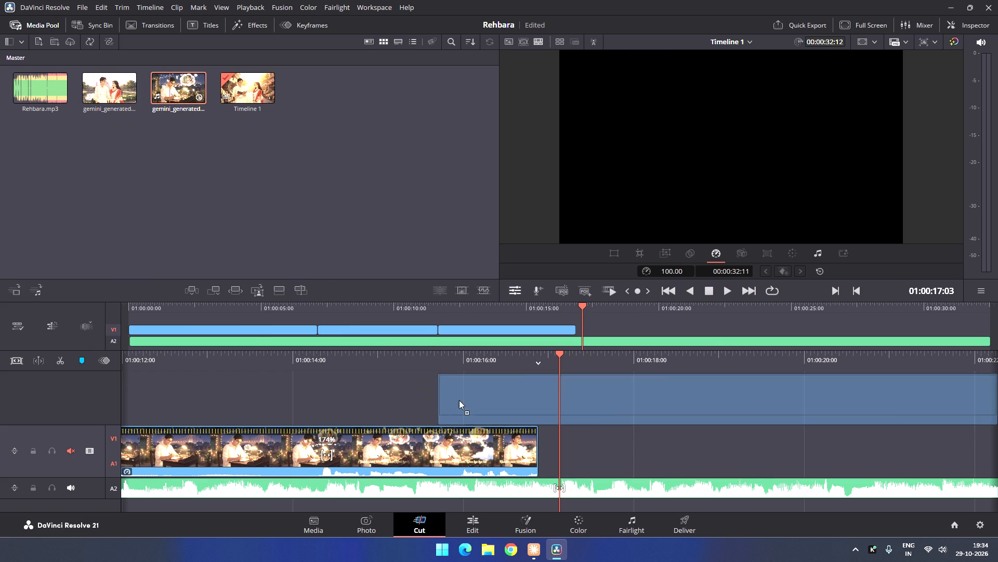
{"action": "left_click_drag", "start_coordinate": [459, 400], "coordinate": [550, 455]}
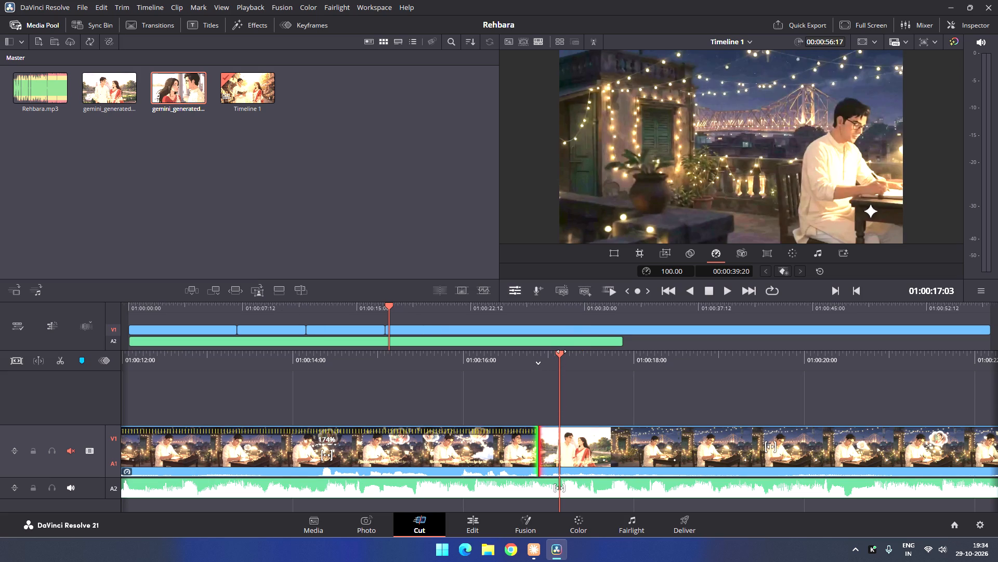
Split the new clip at 01:00:26:20, where the riverside scene starts, and delete the portion before the cut.
{"action": "left_click_drag", "start_coordinate": [388, 306], "coordinate": [406, 306]}
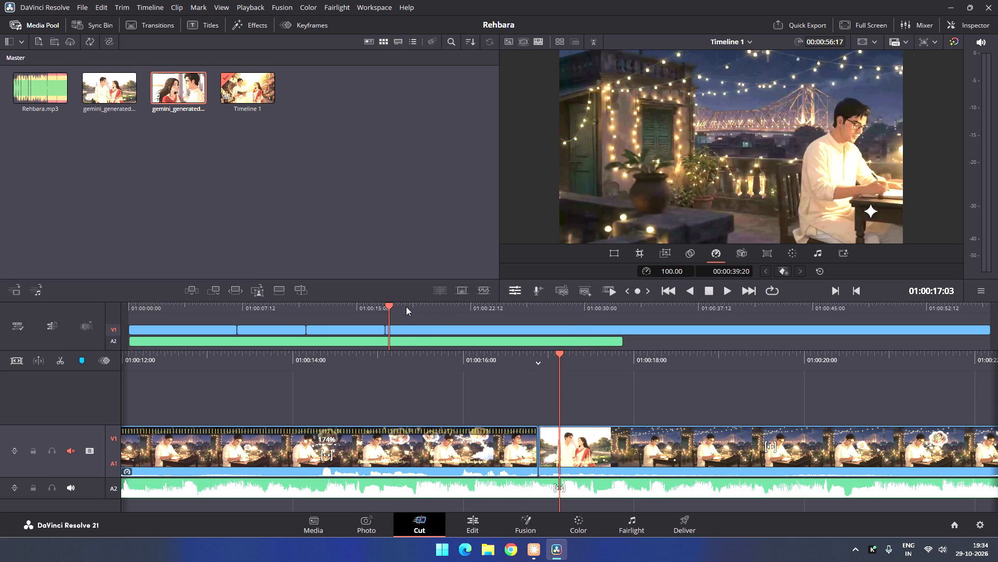
{"action": "left_click_drag", "start_coordinate": [406, 306], "coordinate": [522, 315]}
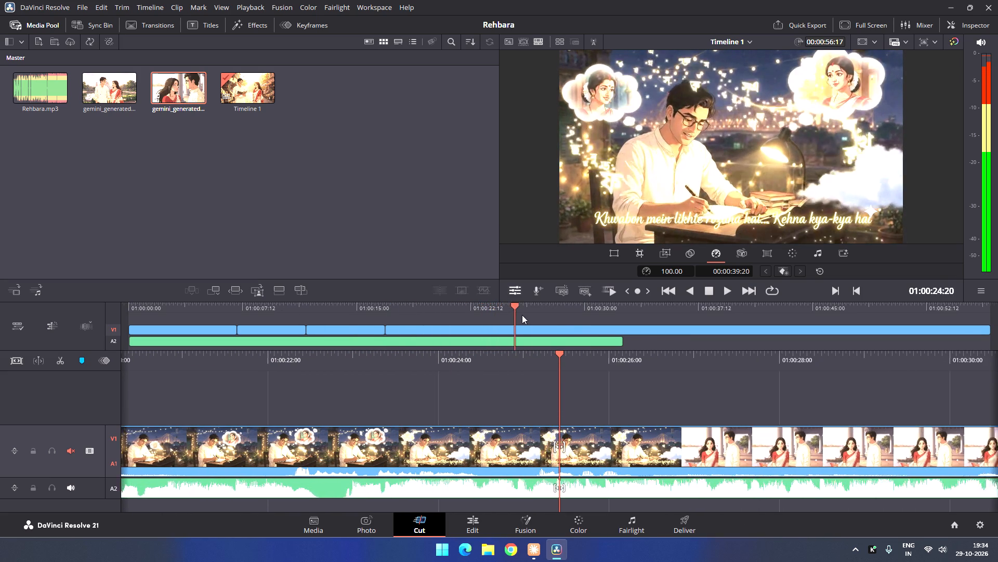
{"action": "left_click_drag", "start_coordinate": [522, 315], "coordinate": [537, 317]}
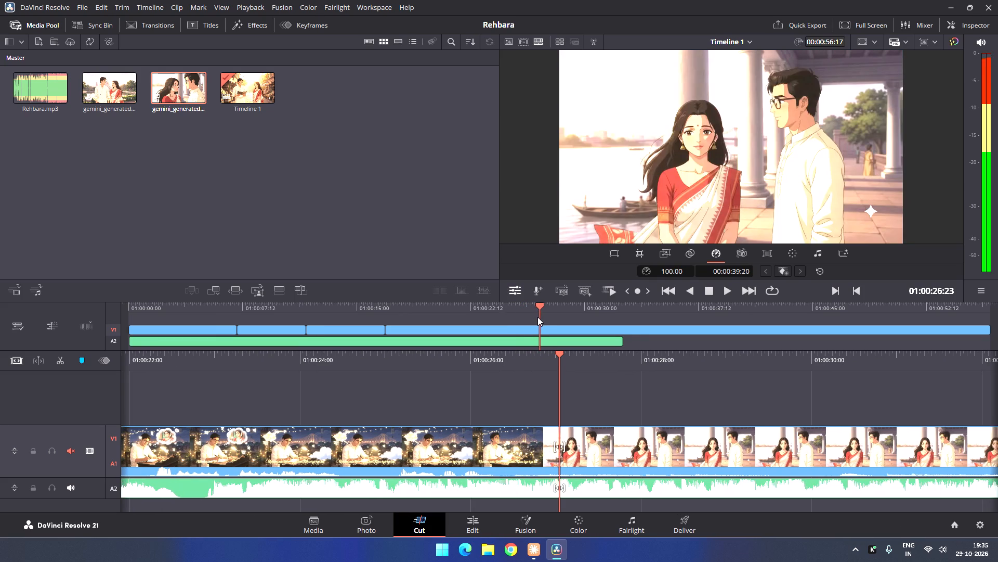
{"action": "left_click_drag", "start_coordinate": [537, 317], "coordinate": [536, 317]}
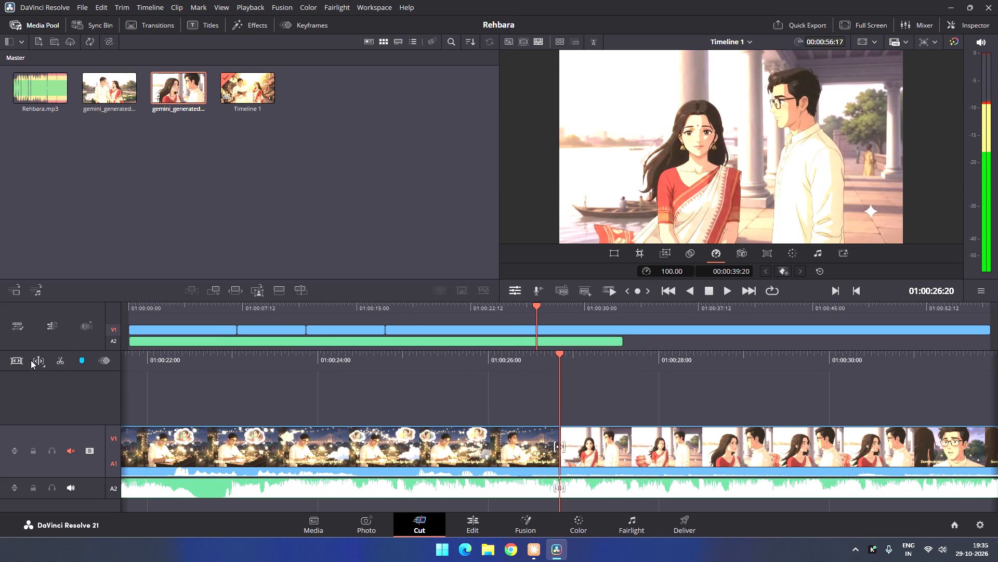
{"action": "left_click", "coordinate": [61, 363]}
{"action": "left_click", "coordinate": [451, 445]}
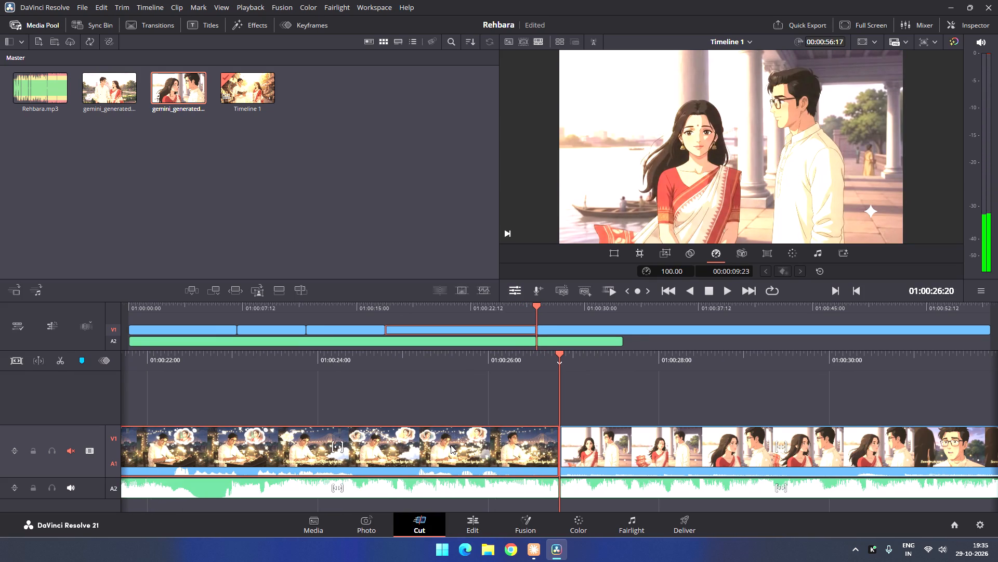
{"action": "key", "text": "Delete"}
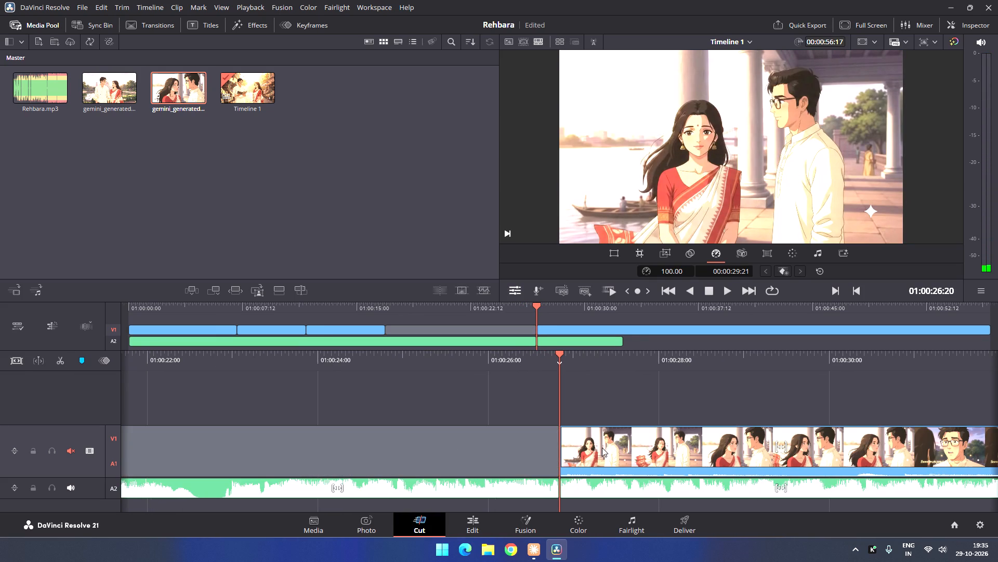
Move the remaining riverside clip back so it starts right after the night writing clip.
{"action": "left_click_drag", "start_coordinate": [602, 448], "coordinate": [203, 440]}
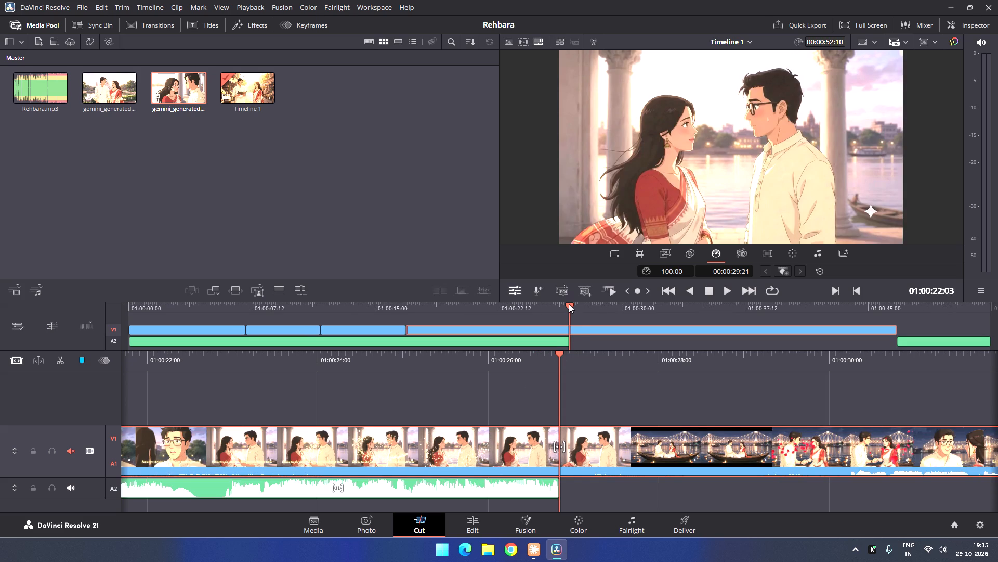
Scrub through the riverside scene from about 01:00:16:20 and split its clip at 01:00:27:16, where the night boat scene begins.
{"action": "left_click_drag", "start_coordinate": [569, 304], "coordinate": [435, 307]}
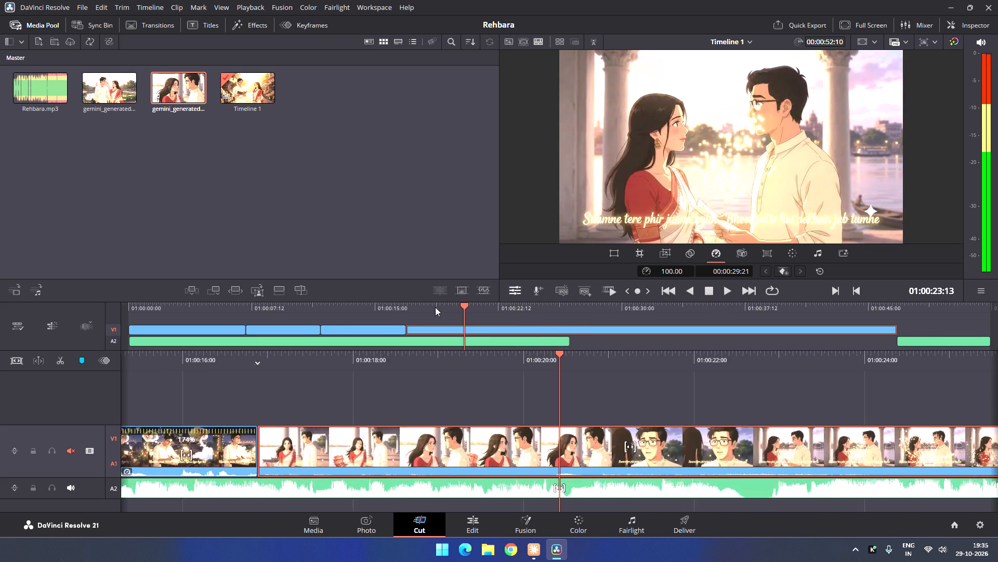
{"action": "left_click_drag", "start_coordinate": [435, 307], "coordinate": [405, 311]}
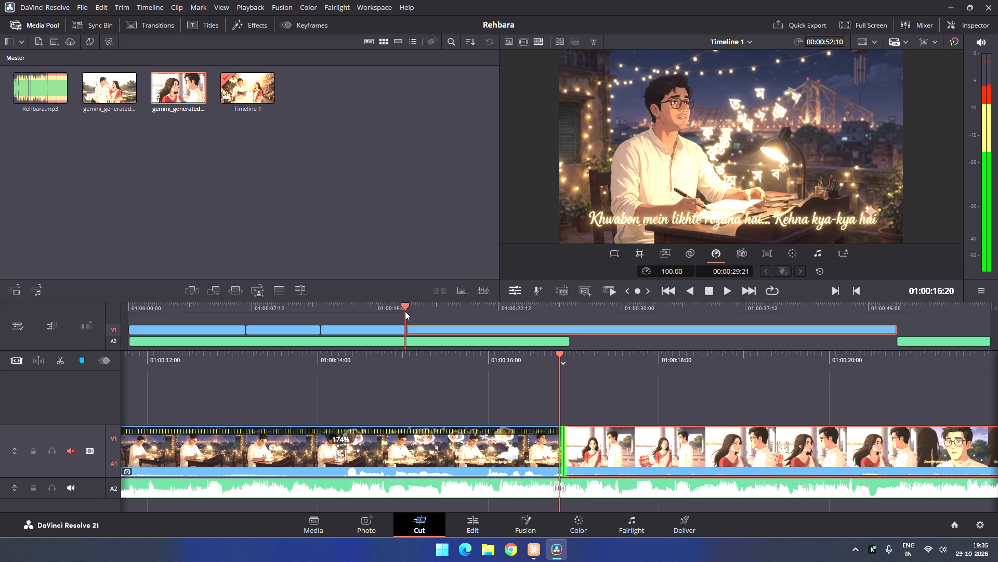
{"action": "left_click_drag", "start_coordinate": [405, 311], "coordinate": [461, 321]}
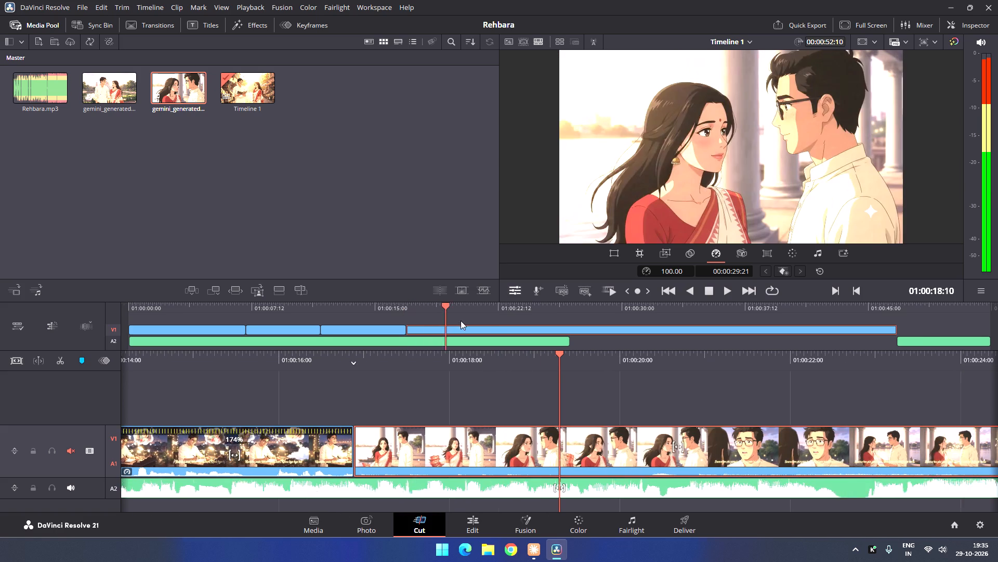
{"action": "left_click_drag", "start_coordinate": [461, 321], "coordinate": [533, 325]}
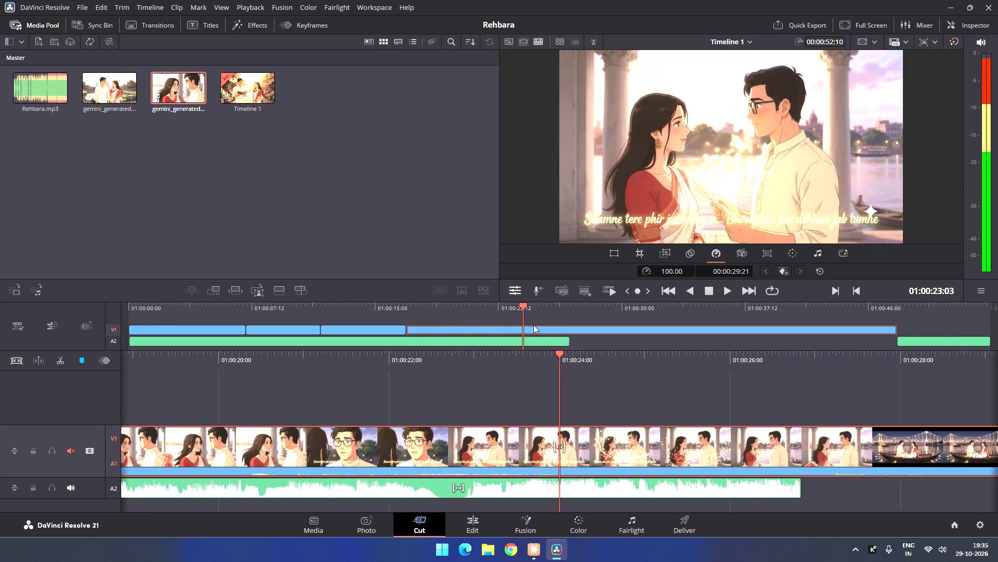
{"action": "left_click_drag", "start_coordinate": [533, 325], "coordinate": [580, 326]}
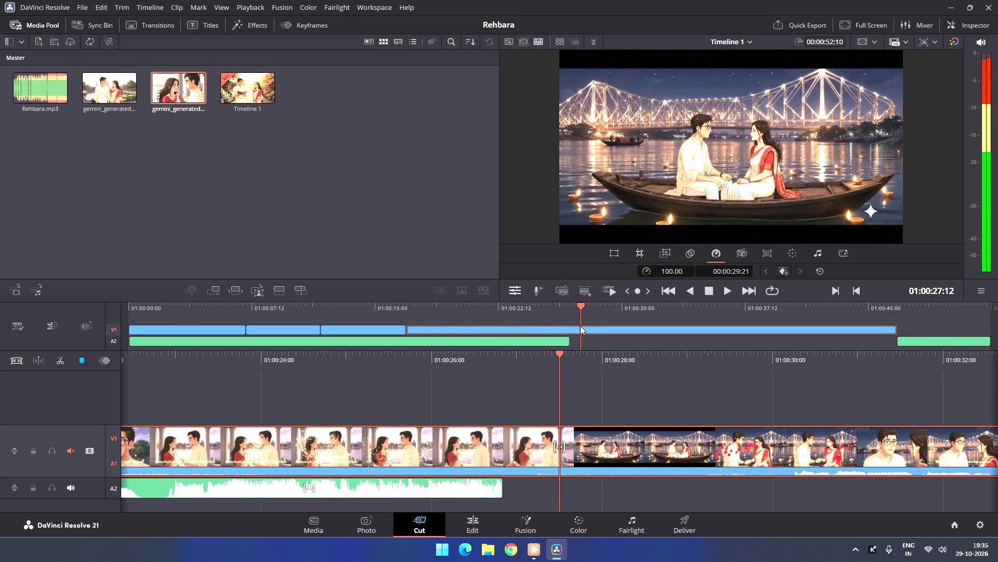
{"action": "left_click_drag", "start_coordinate": [580, 326], "coordinate": [585, 326]}
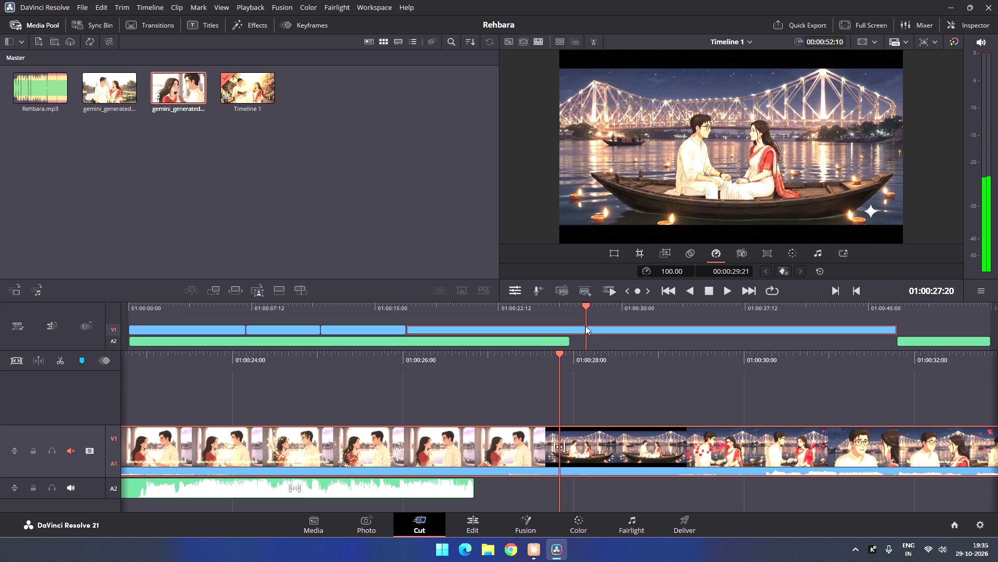
{"action": "left_click_drag", "start_coordinate": [585, 326], "coordinate": [582, 326]}
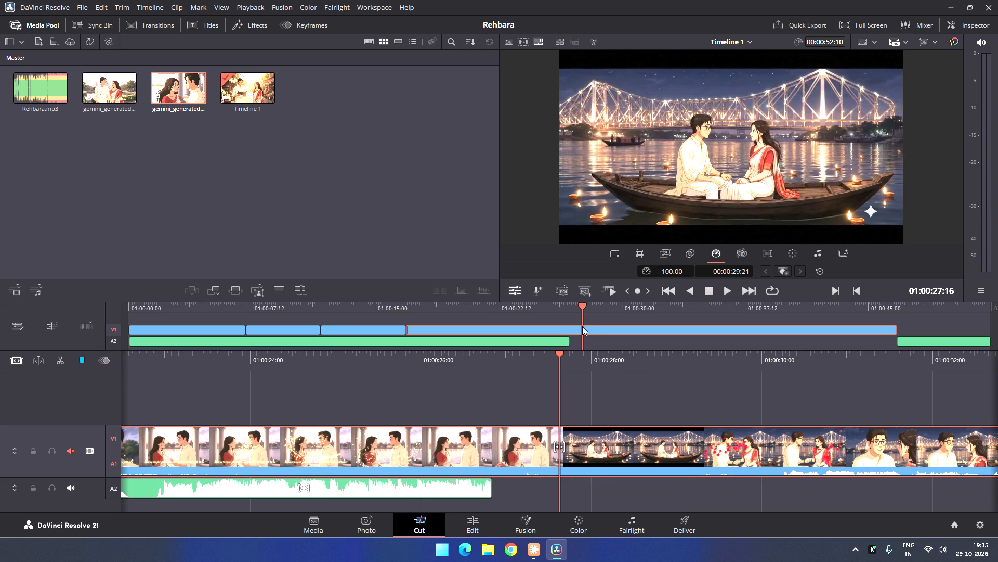
{"action": "left_click_drag", "start_coordinate": [582, 326], "coordinate": [583, 327]}
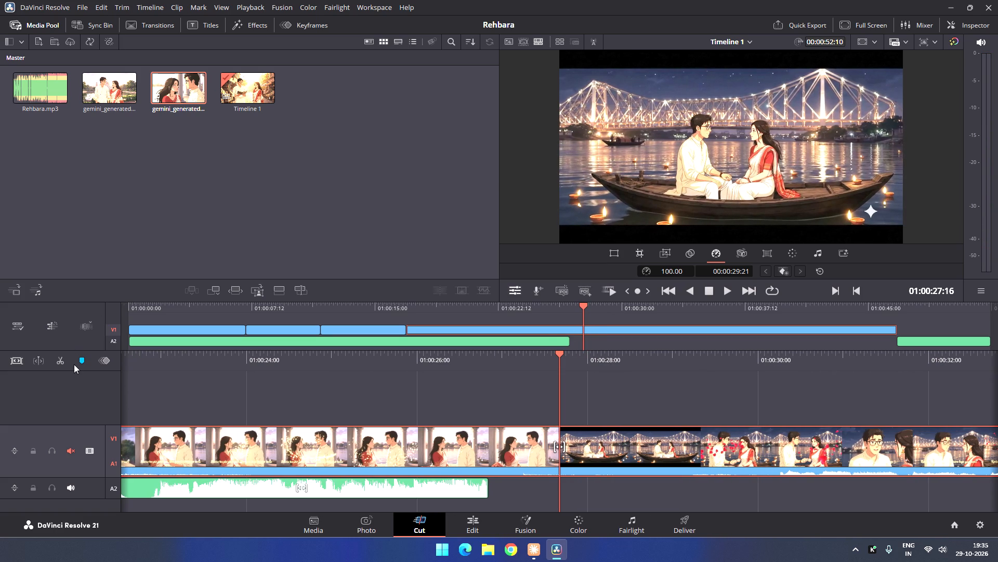
{"action": "left_click", "coordinate": [64, 361]}
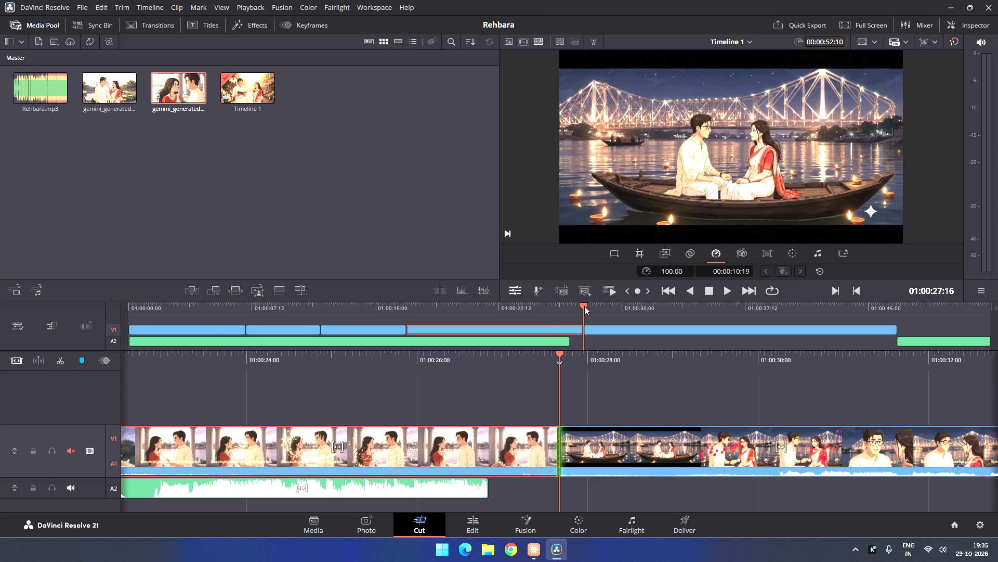
Scrub through the night boat scene to its end, then back to the timeline start, to examine its lyrics.
{"action": "left_click_drag", "start_coordinate": [584, 305], "coordinate": [624, 308]}
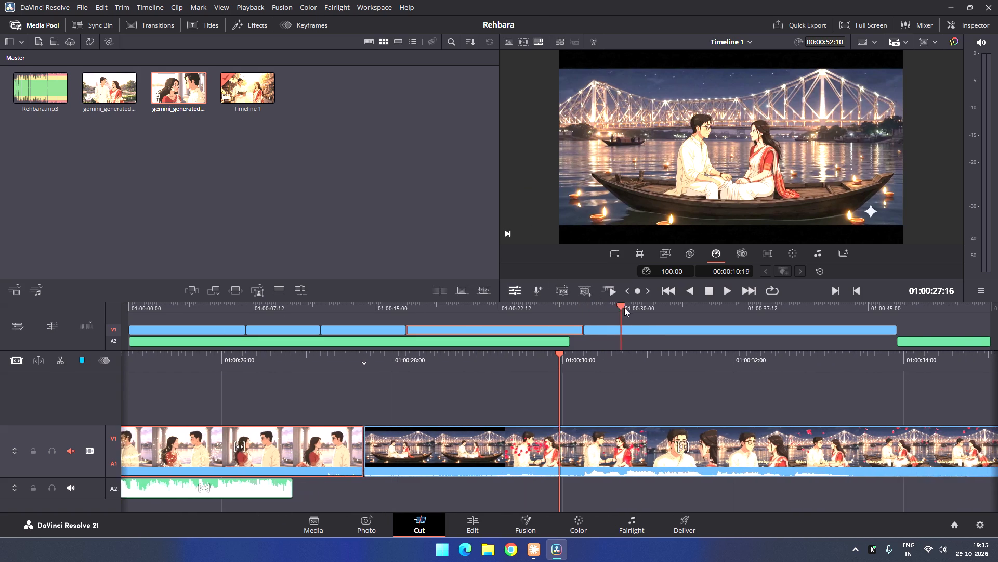
{"action": "left_click_drag", "start_coordinate": [624, 308], "coordinate": [641, 307]}
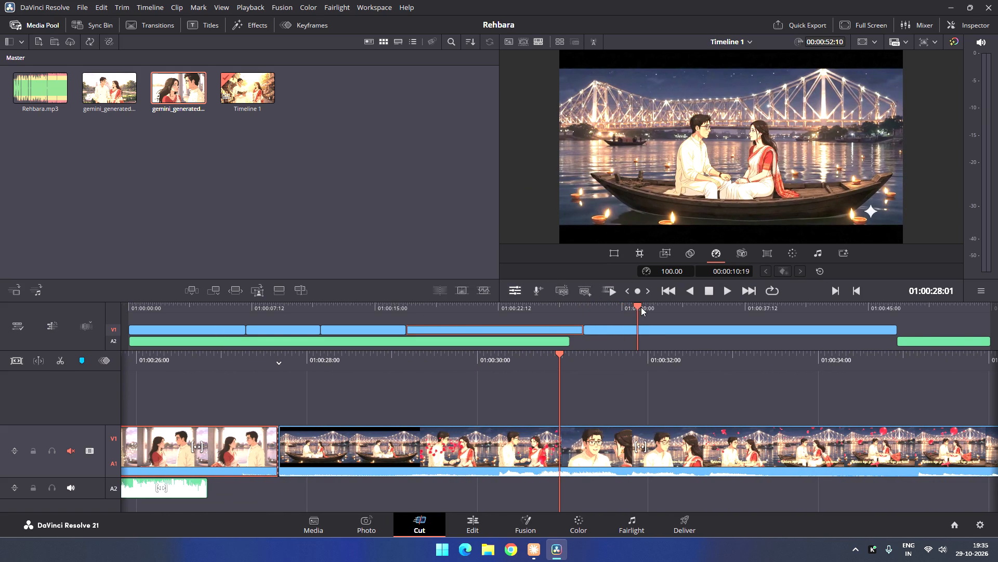
{"action": "left_click_drag", "start_coordinate": [641, 307], "coordinate": [713, 309]}
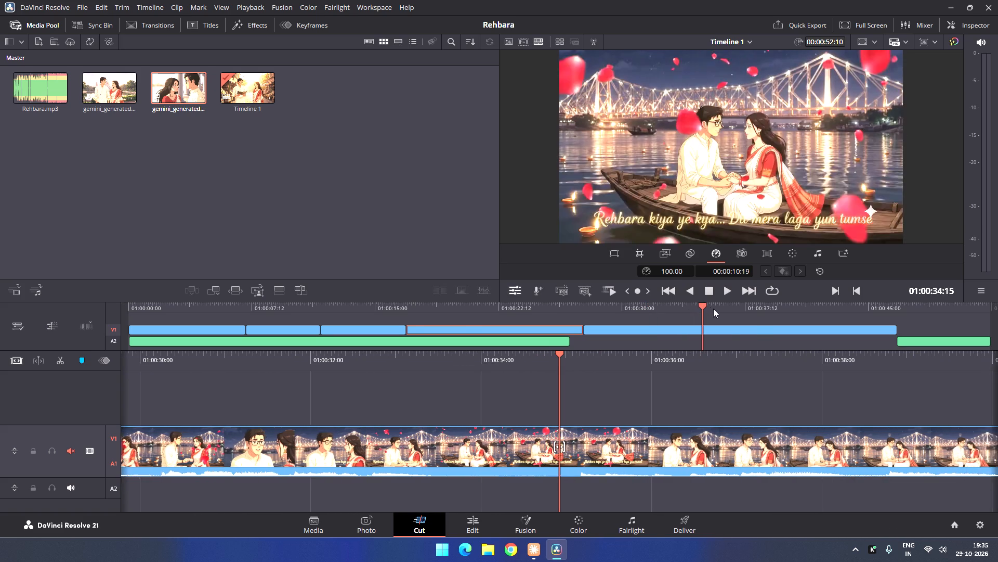
{"action": "left_click_drag", "start_coordinate": [713, 309], "coordinate": [911, 320]}
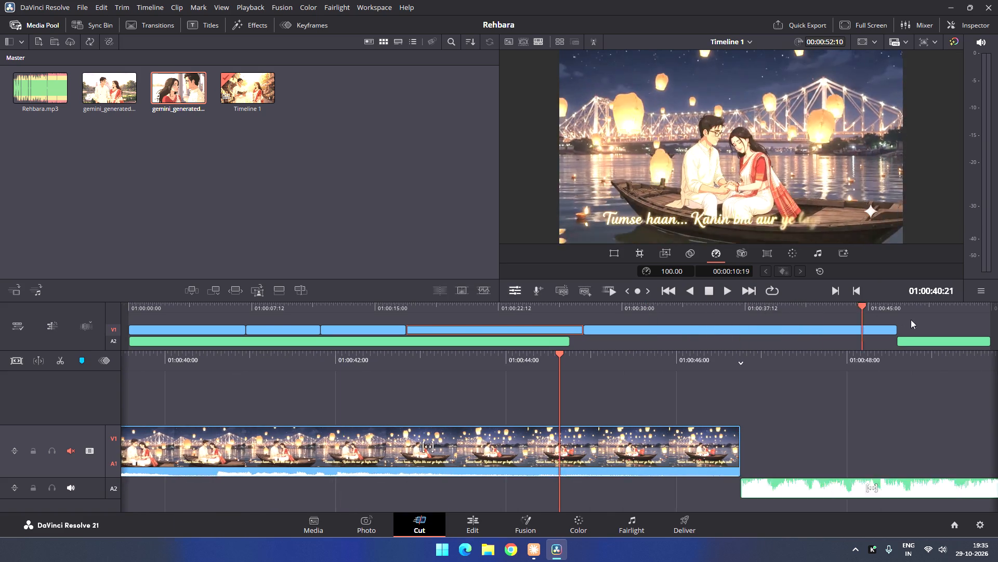
{"action": "left_click_drag", "start_coordinate": [911, 320], "coordinate": [624, 362]}
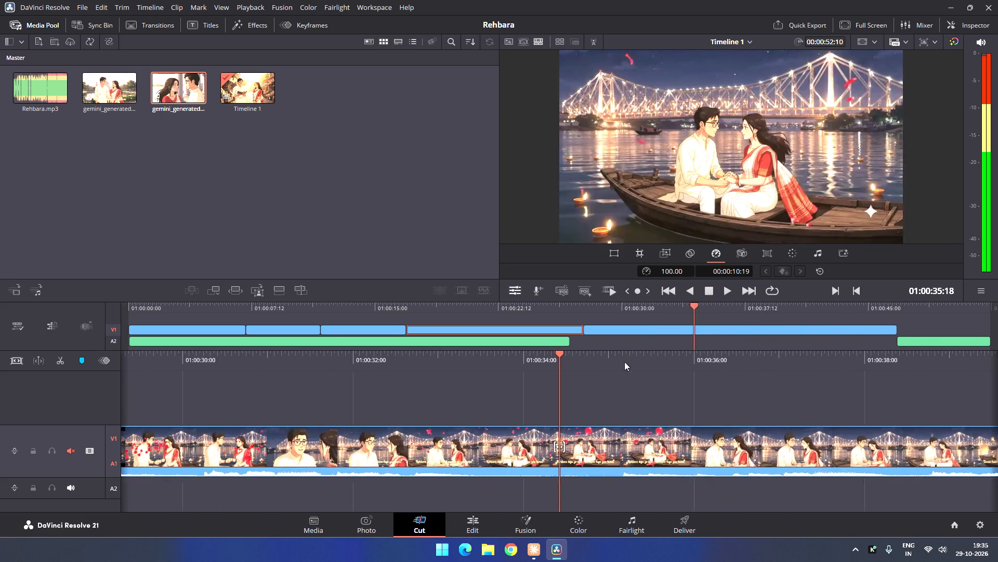
{"action": "left_click_drag", "start_coordinate": [624, 362], "coordinate": [227, 338]}
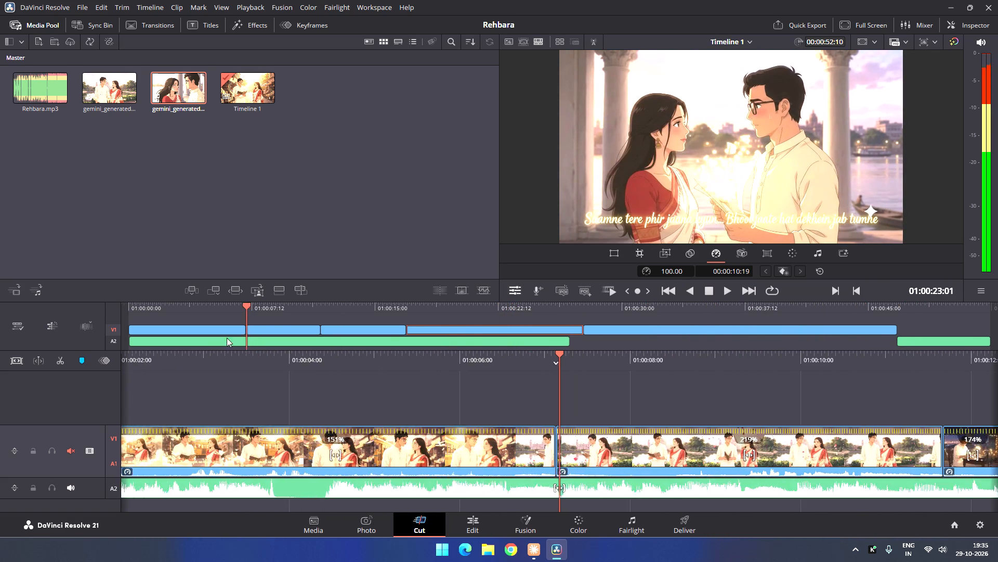
{"action": "left_click_drag", "start_coordinate": [227, 338], "coordinate": [143, 317]}
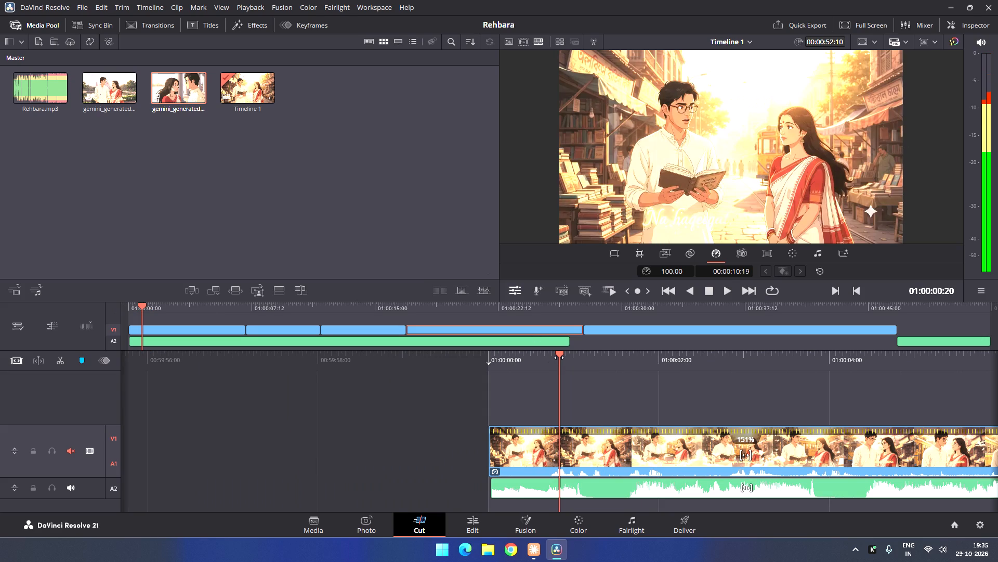
{"action": "left_click_drag", "start_coordinate": [559, 354], "coordinate": [595, 357]}
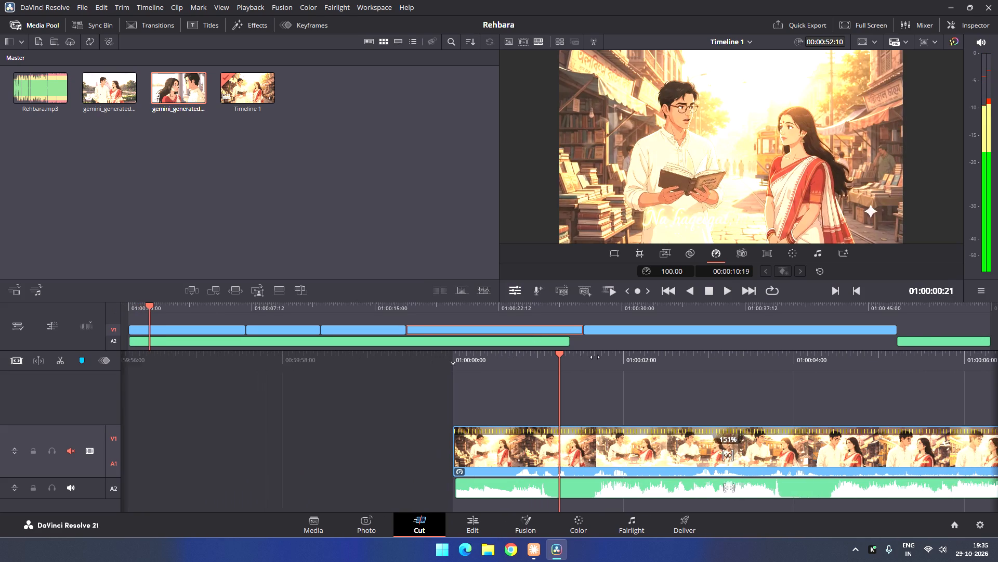
{"action": "left_click_drag", "start_coordinate": [595, 357], "coordinate": [697, 359]}
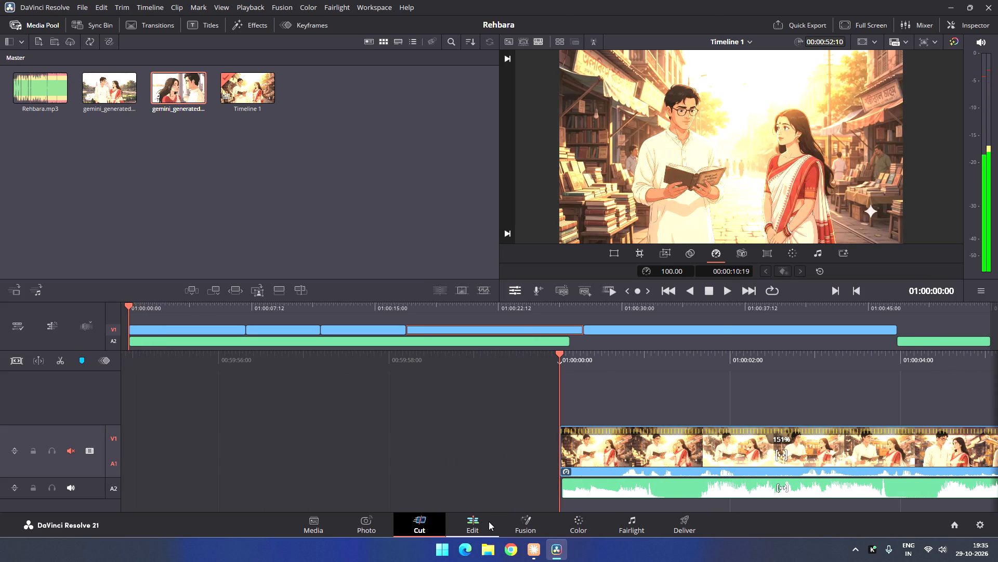
Switch to the Fairlight page and play the song under the riverside scene from about 01:00:19:07 to check its timing.
{"action": "left_click", "coordinate": [485, 521]}
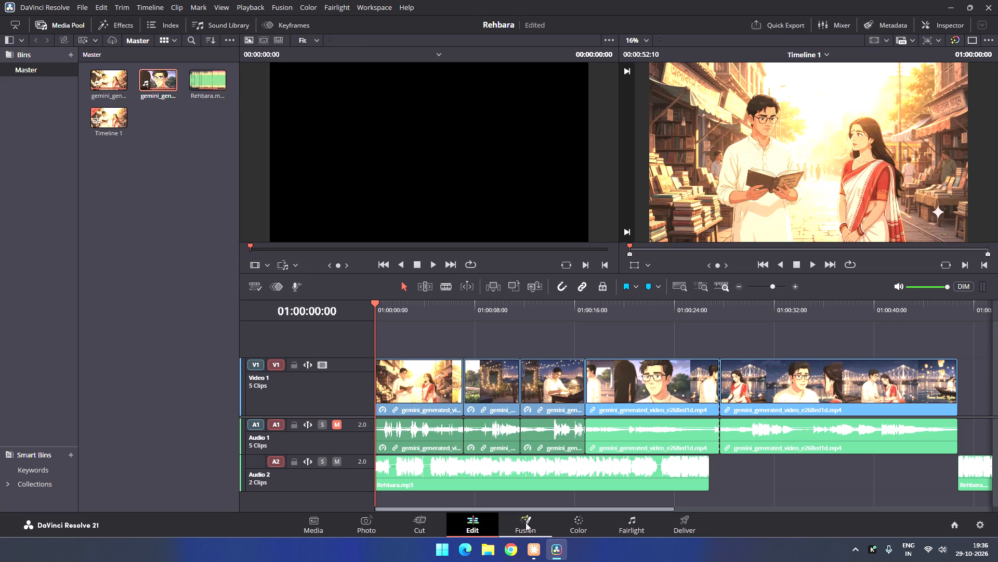
{"action": "left_click", "coordinate": [577, 528]}
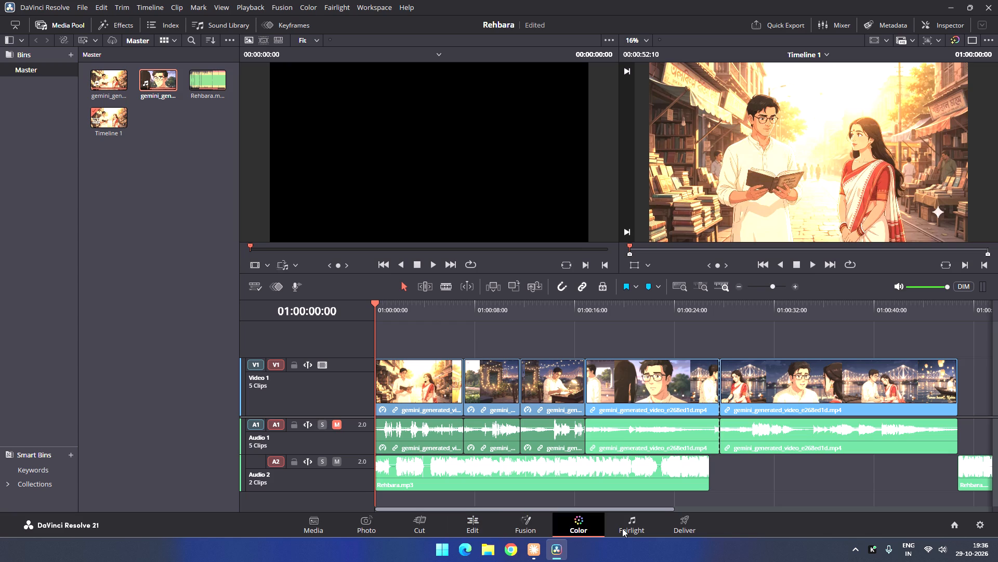
{"action": "left_click", "coordinate": [622, 528]}
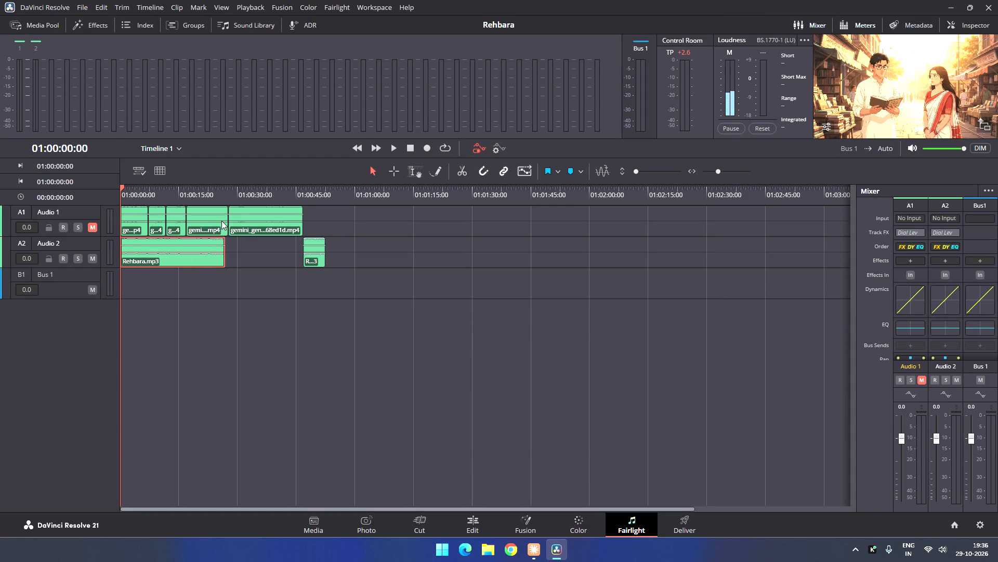
{"action": "left_click_drag", "start_coordinate": [120, 188], "coordinate": [121, 188]}
{"action": "left_click_drag", "start_coordinate": [121, 188], "coordinate": [148, 188]}
{"action": "left_click_drag", "start_coordinate": [121, 186], "coordinate": [172, 191]}
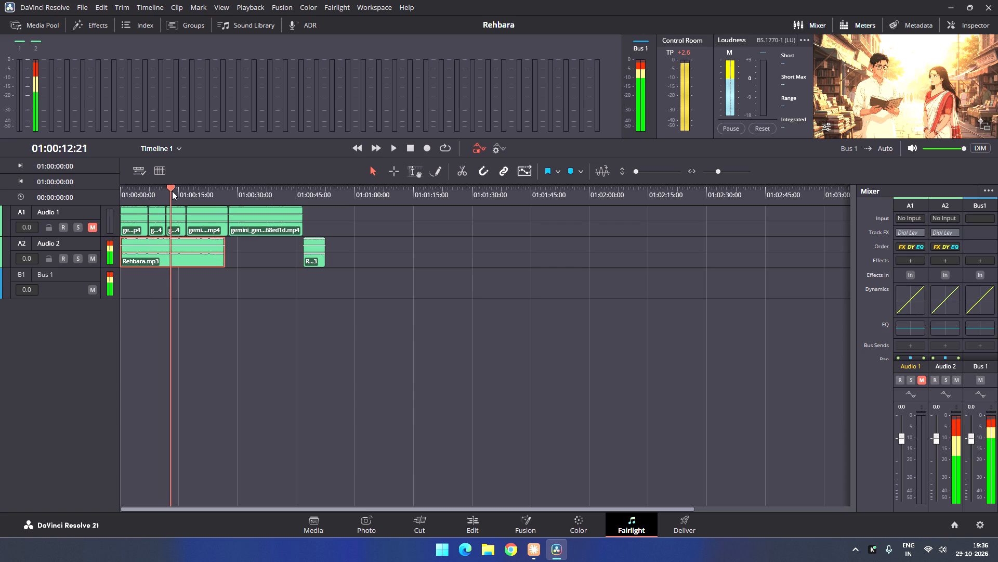
{"action": "left_click_drag", "start_coordinate": [172, 191], "coordinate": [186, 194]}
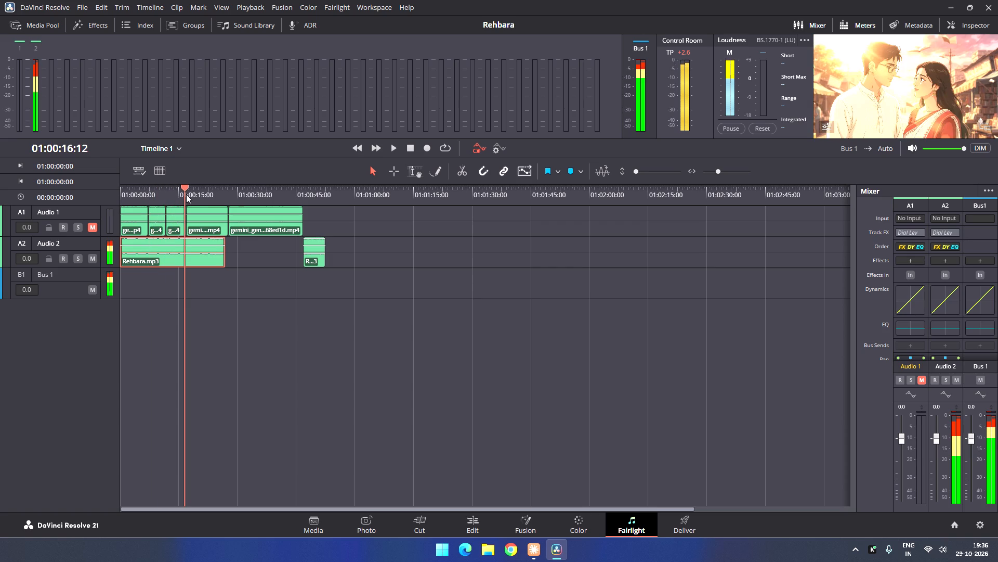
{"action": "left_click_drag", "start_coordinate": [186, 194], "coordinate": [196, 195]}
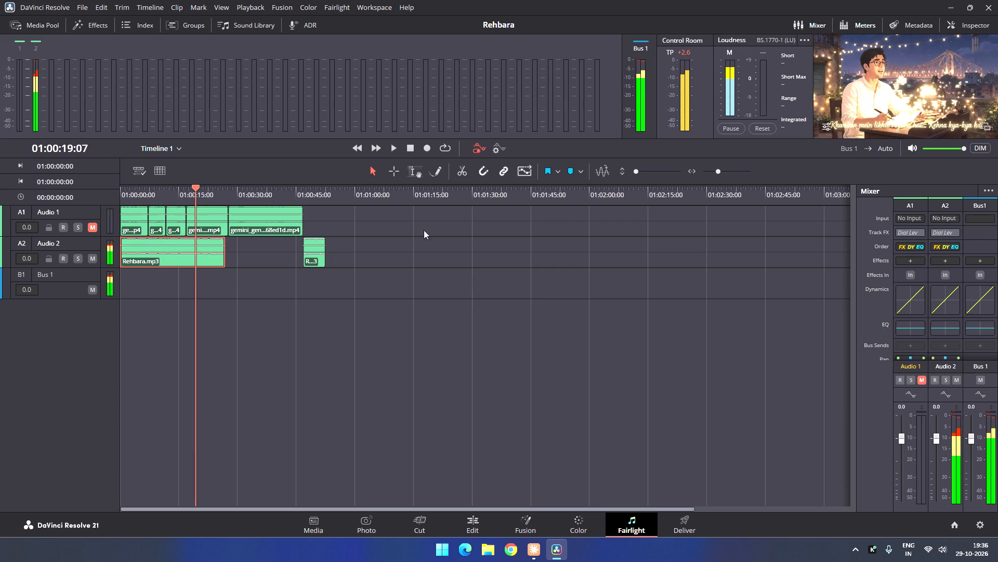
{"action": "left_click", "coordinate": [395, 148]}
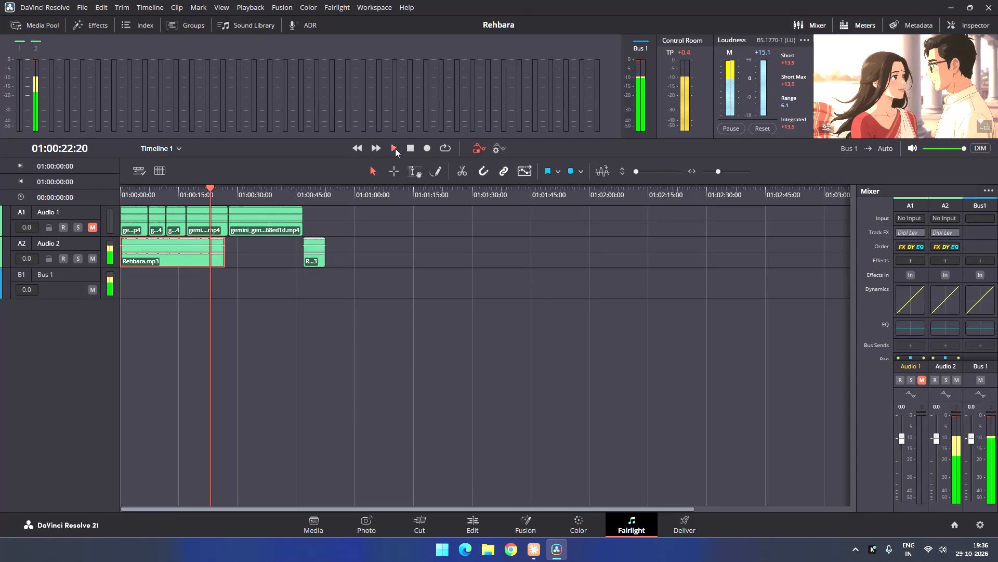
{"action": "left_click", "coordinate": [413, 147]}
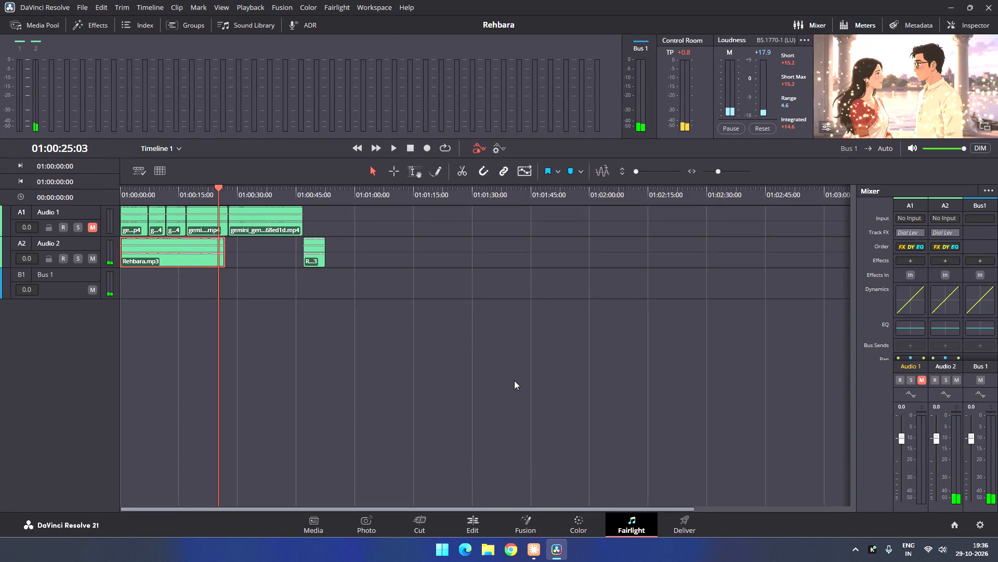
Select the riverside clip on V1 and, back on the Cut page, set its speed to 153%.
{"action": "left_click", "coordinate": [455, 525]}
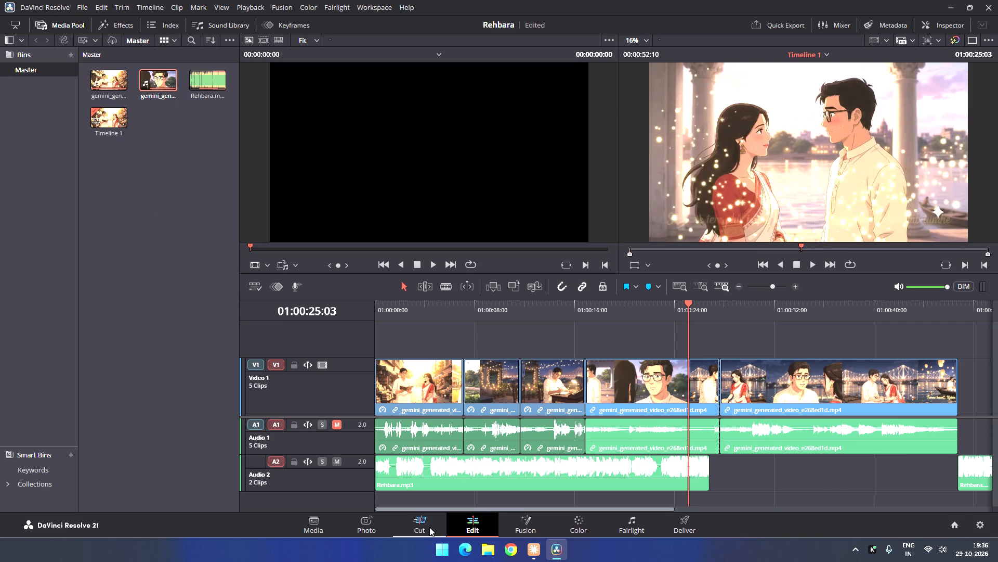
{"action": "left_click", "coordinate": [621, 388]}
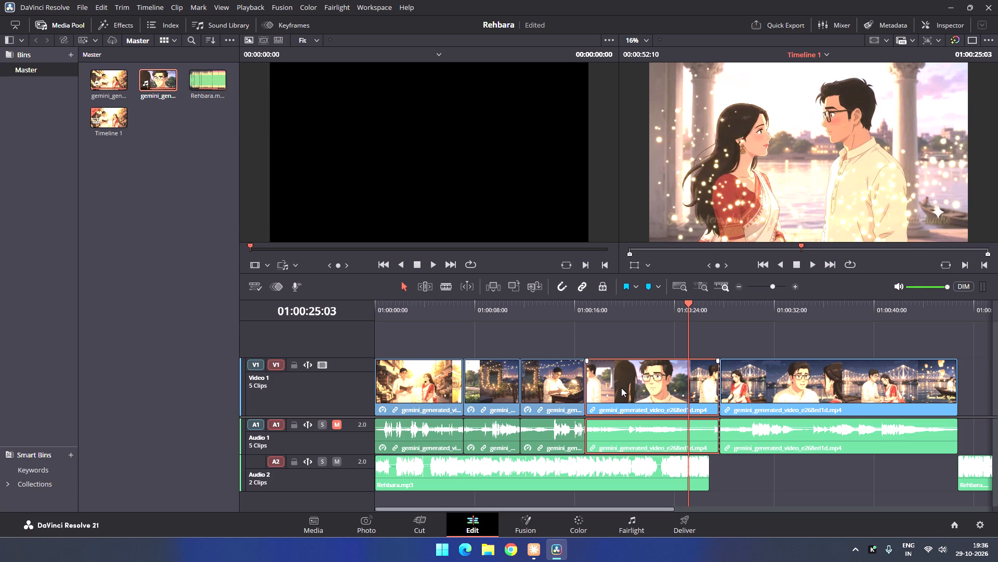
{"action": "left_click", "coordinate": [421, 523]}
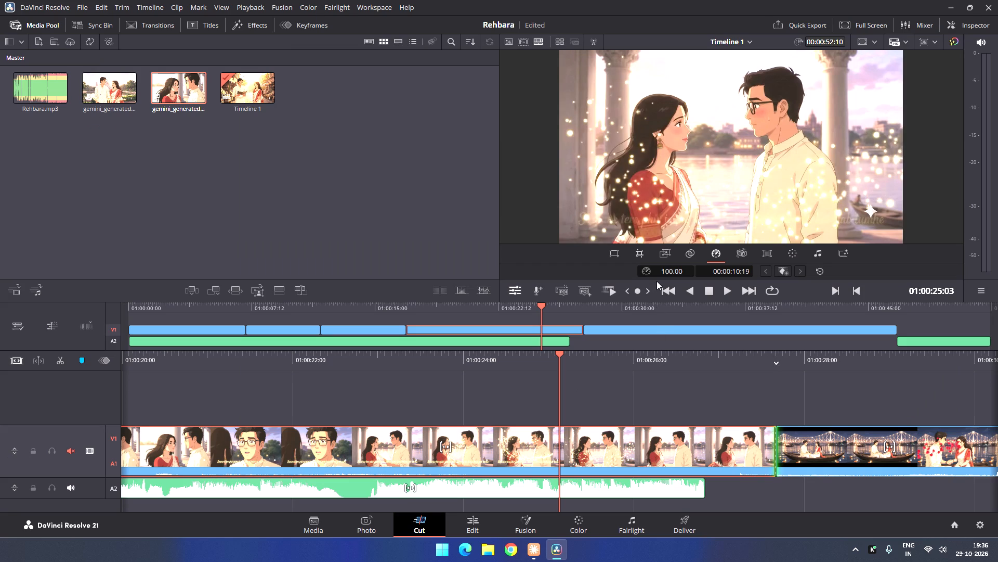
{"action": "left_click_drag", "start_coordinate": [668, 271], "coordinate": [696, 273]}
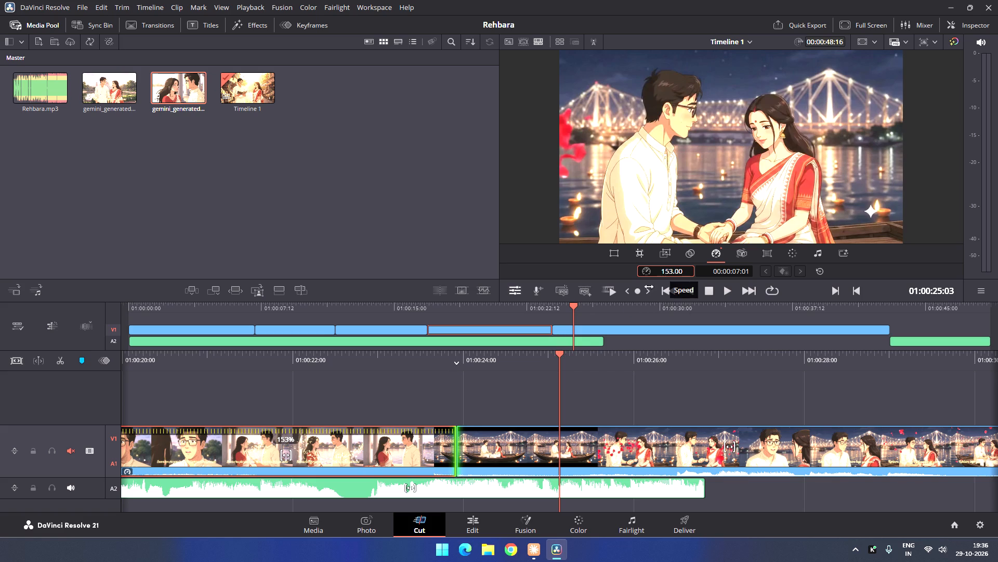
Play the timeline from about 01:00:13:15 into the night boat scene to check the riverside lyrics against the song.
{"action": "left_click", "coordinate": [574, 305]}
{"action": "left_click_drag", "start_coordinate": [566, 307], "coordinate": [504, 311]}
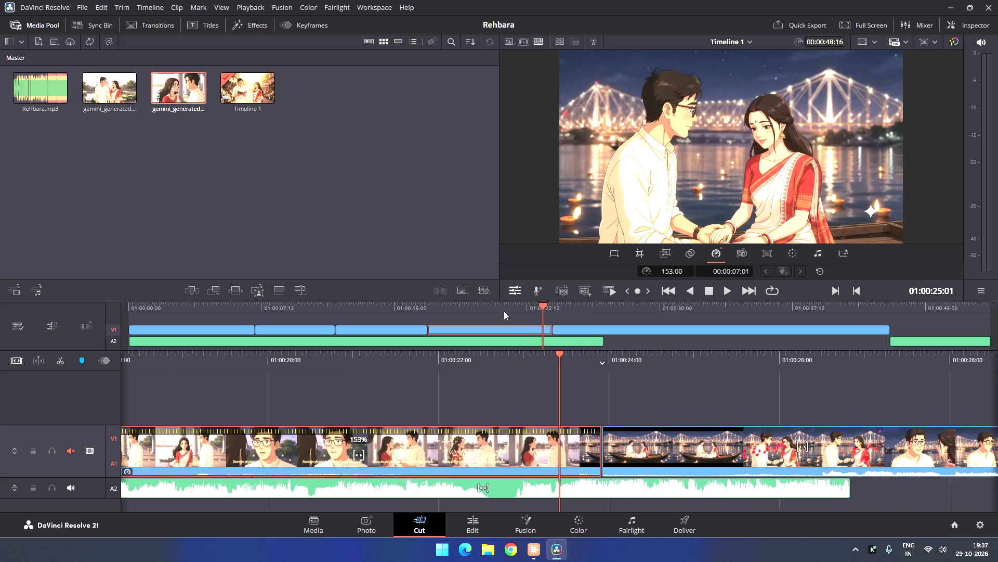
{"action": "left_click_drag", "start_coordinate": [504, 311], "coordinate": [366, 328]}
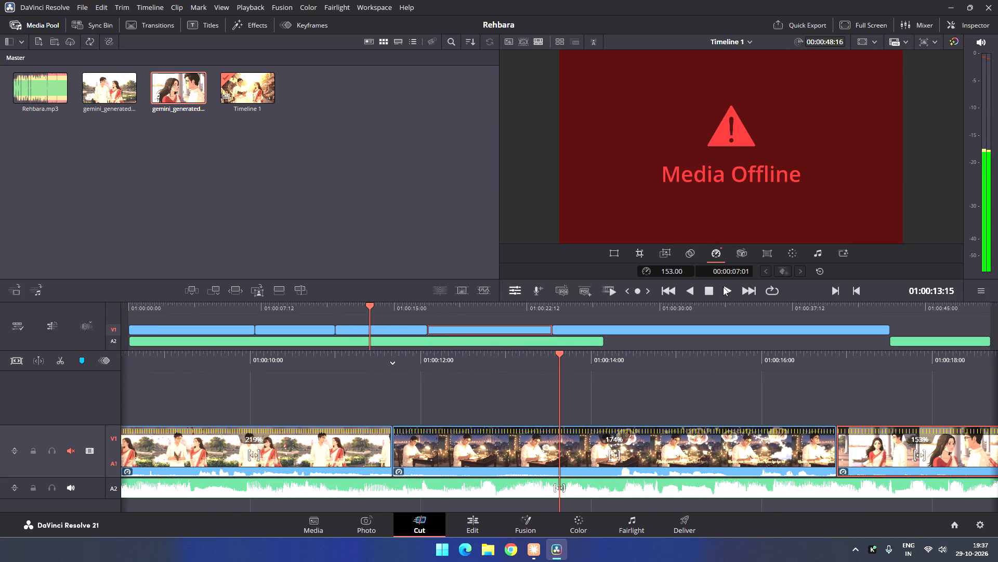
{"action": "left_click", "coordinate": [724, 288]}
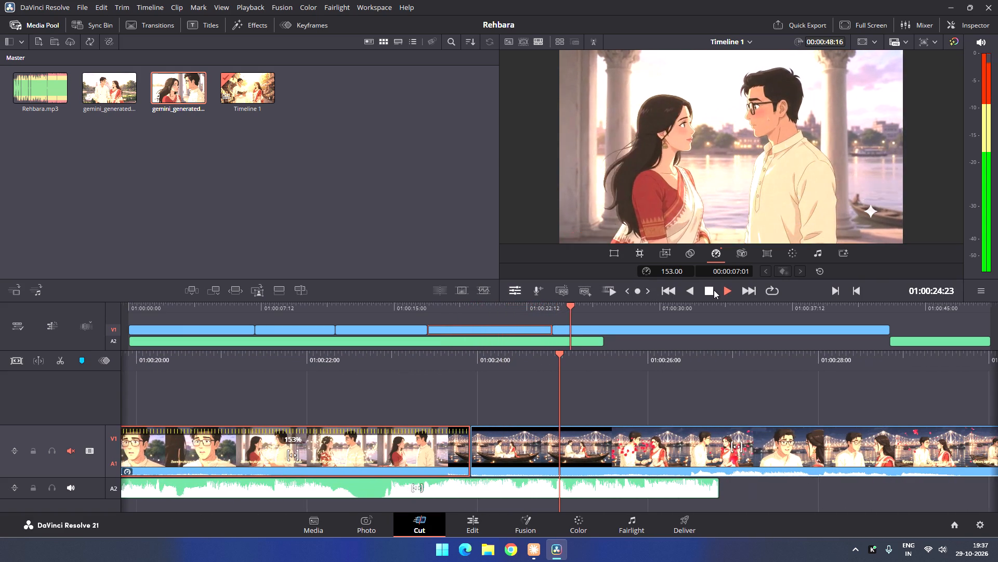
{"action": "left_click", "coordinate": [708, 291]}
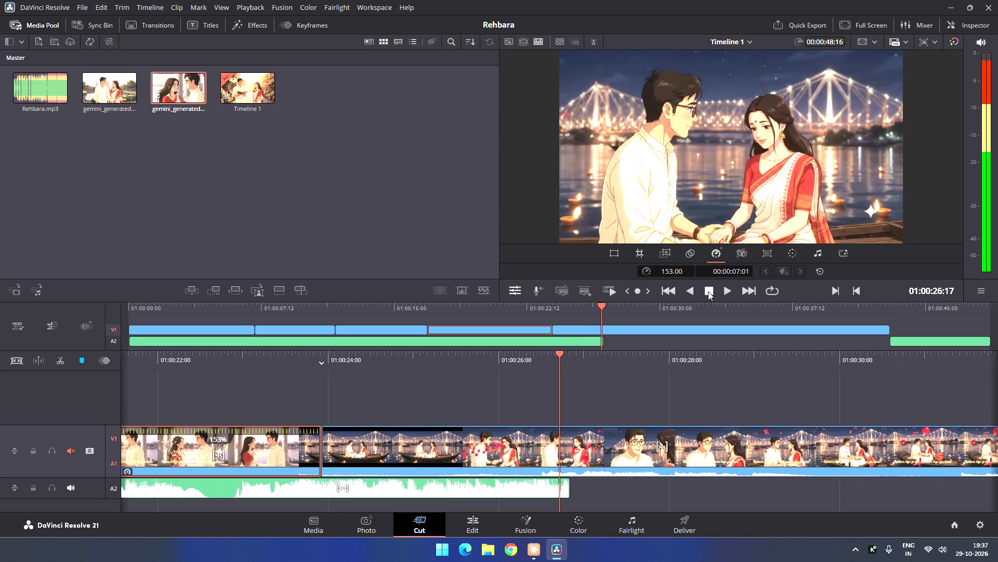
Set the riverside clip's speed to 170%.
{"action": "left_click", "coordinate": [269, 457]}
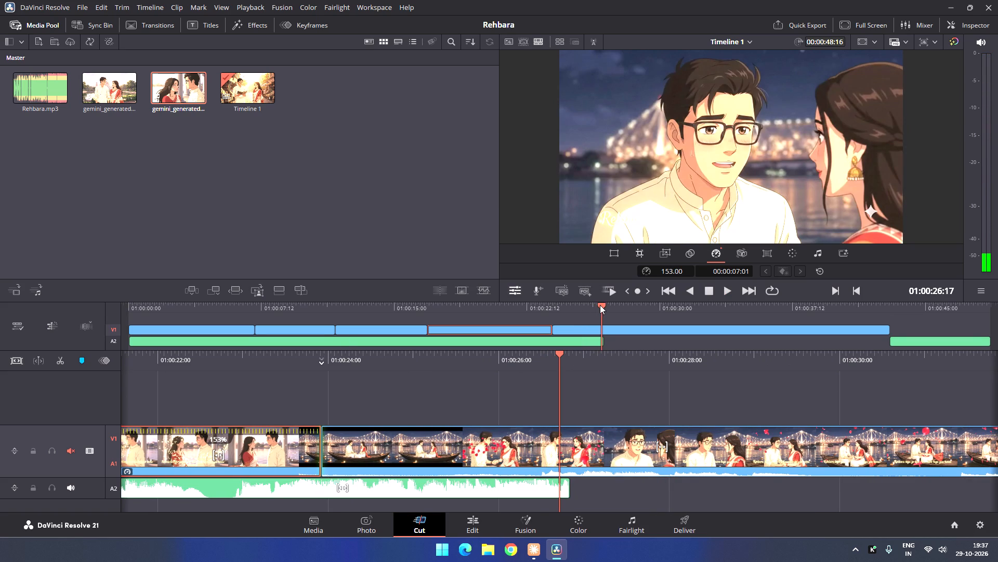
{"action": "left_click_drag", "start_coordinate": [600, 305], "coordinate": [530, 306]}
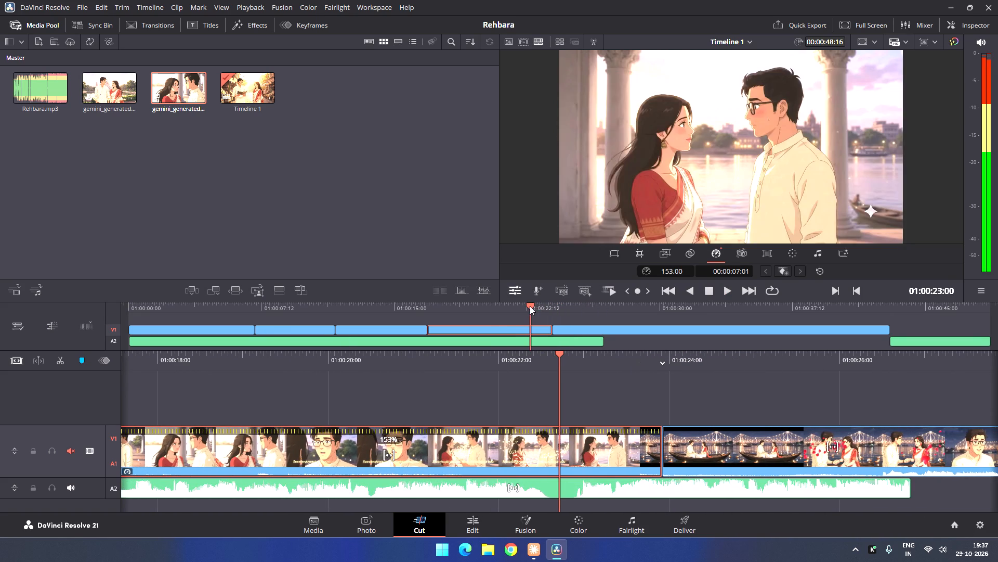
{"action": "left_click_drag", "start_coordinate": [669, 272], "coordinate": [675, 273]}
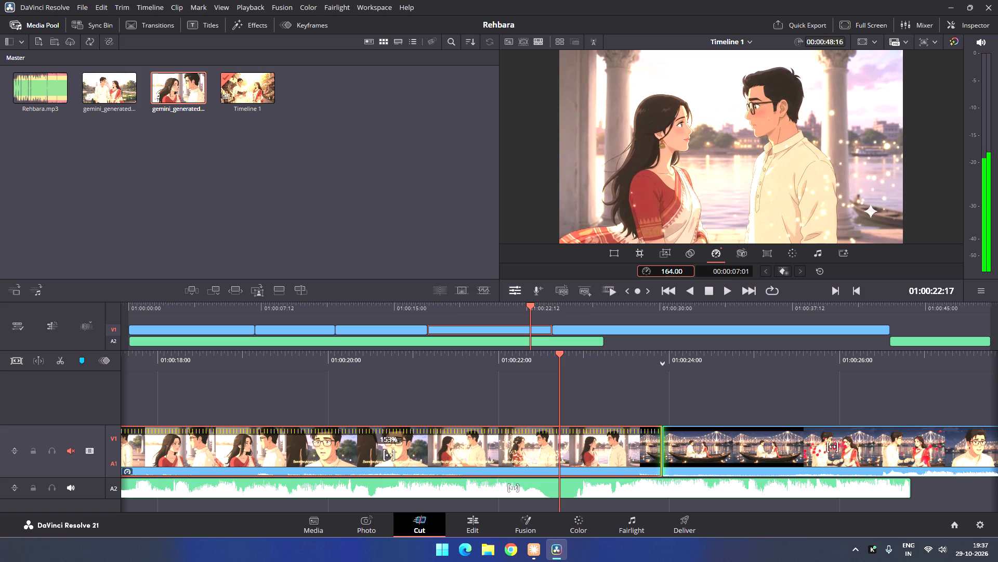
{"action": "left_click_drag", "start_coordinate": [675, 273], "coordinate": [678, 273]}
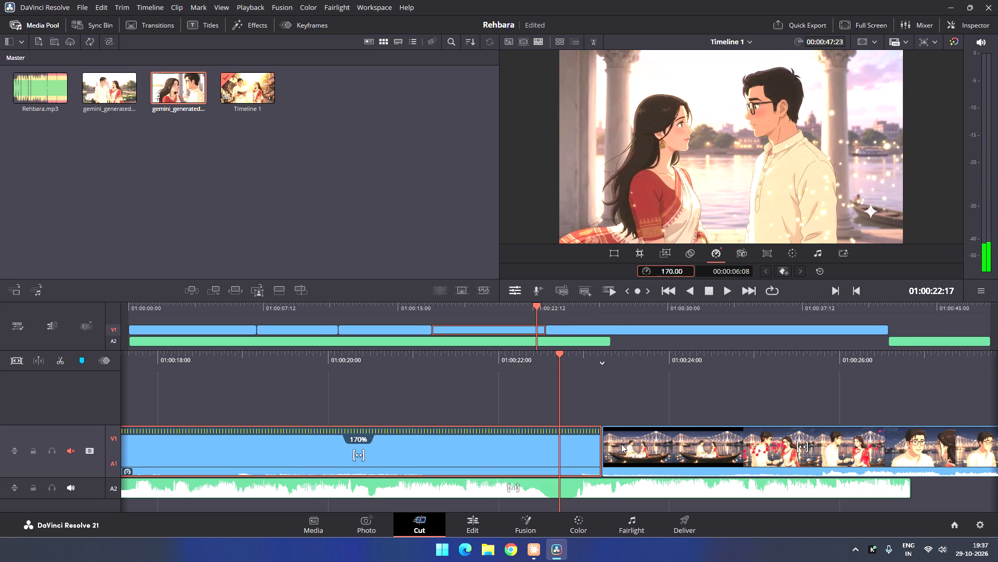
Set the speed of the night boat clip that follows the riverside scene to 201%.
{"action": "left_click", "coordinate": [621, 444]}
{"action": "left_click_drag", "start_coordinate": [665, 268], "coordinate": [676, 270]}
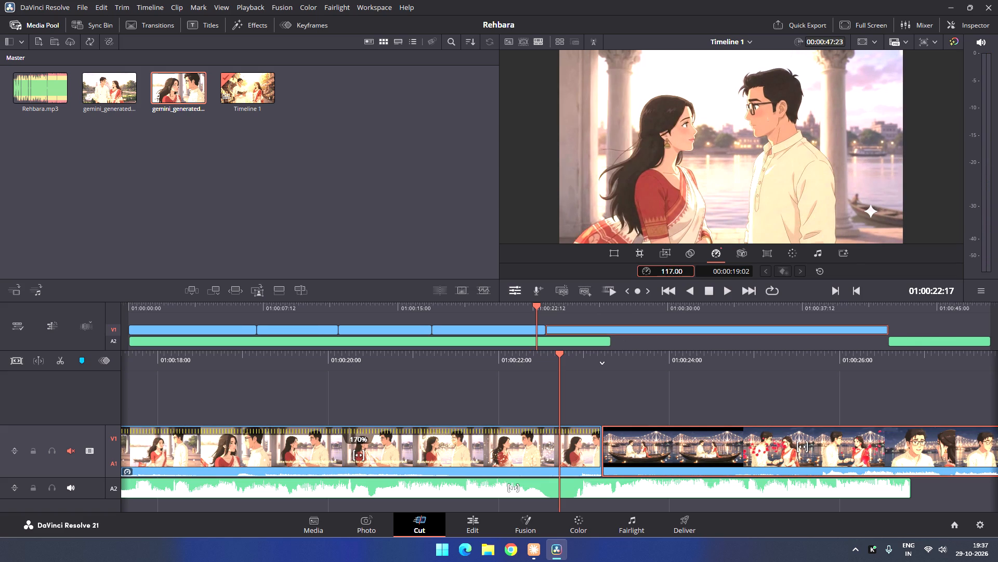
{"action": "left_click_drag", "start_coordinate": [676, 270], "coordinate": [708, 268]}
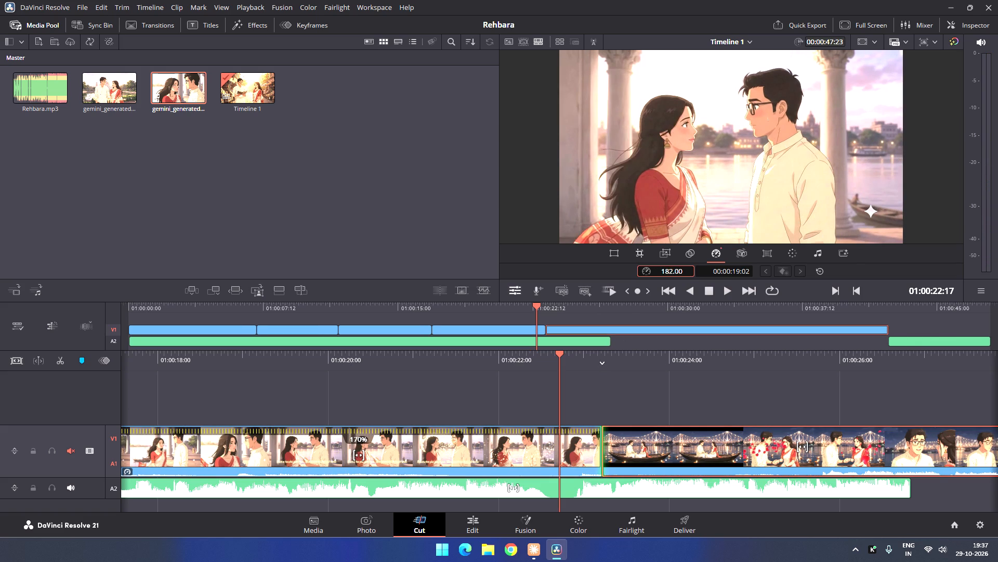
{"action": "left_click_drag", "start_coordinate": [708, 268], "coordinate": [717, 266]}
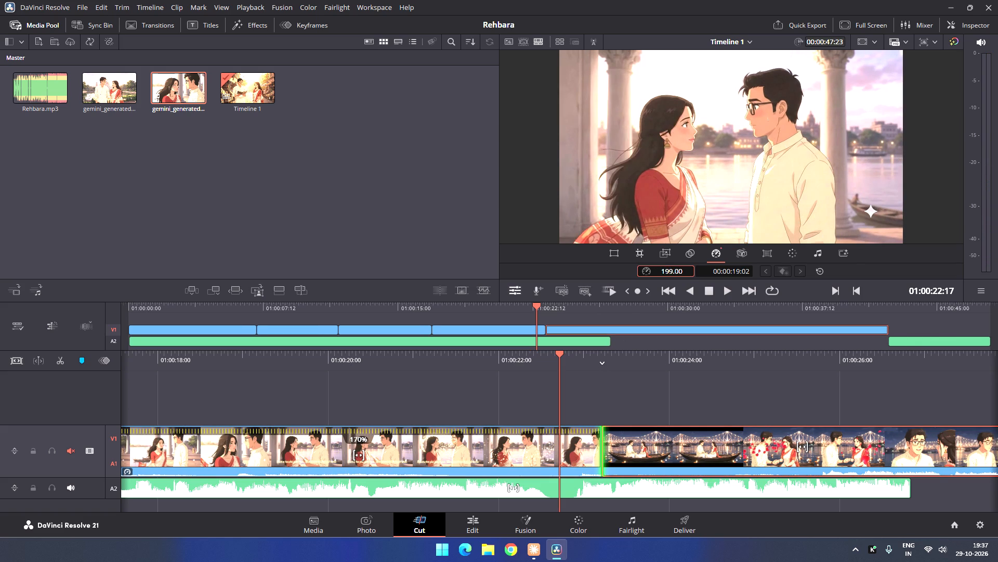
{"action": "left_click_drag", "start_coordinate": [717, 266], "coordinate": [718, 266]}
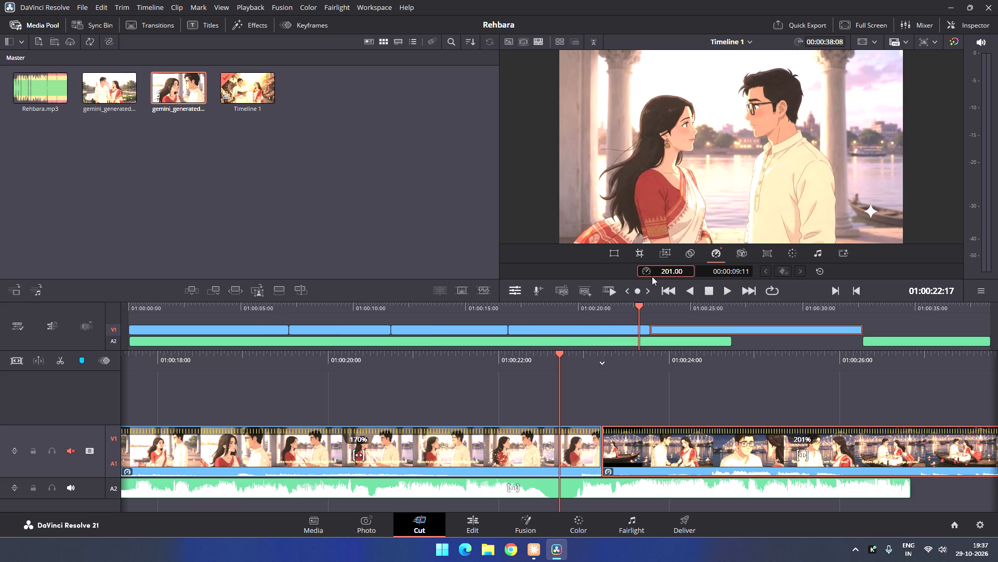
Raise the speed of the night boat clip at the end of V1 to 541%.
{"action": "left_click_drag", "start_coordinate": [667, 274], "coordinate": [686, 273]}
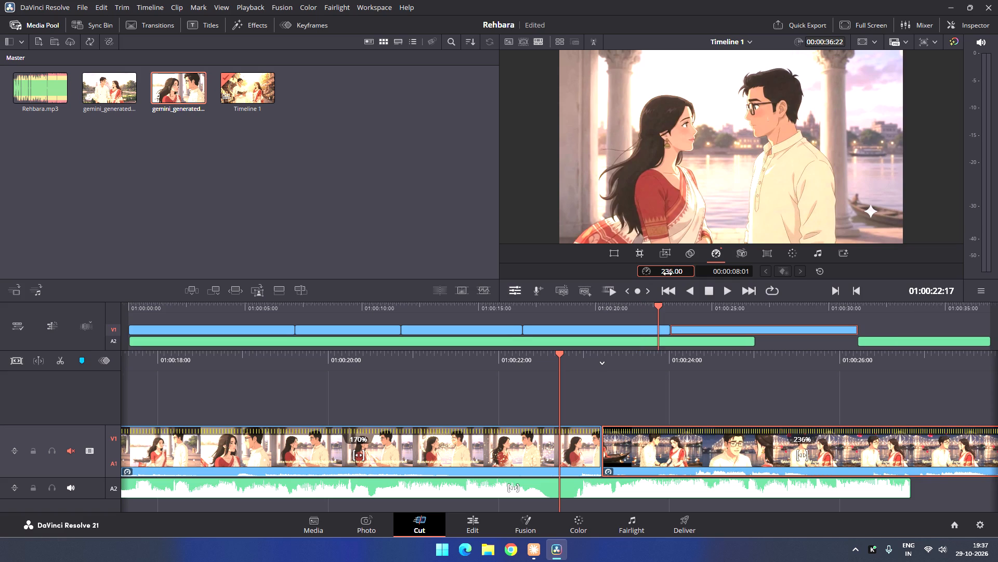
{"action": "left_click_drag", "start_coordinate": [667, 274], "coordinate": [699, 274]}
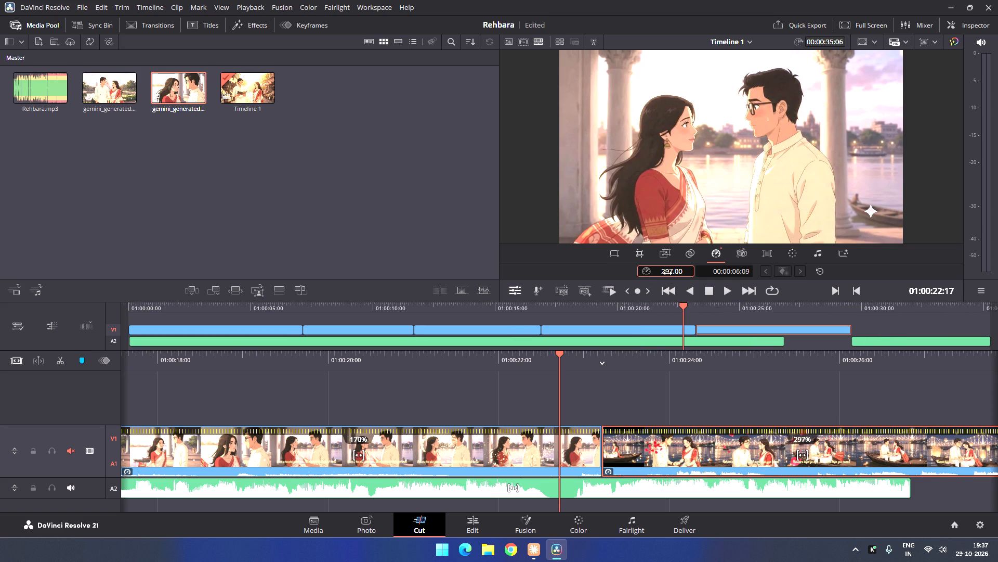
{"action": "left_click_drag", "start_coordinate": [655, 273], "coordinate": [730, 269]}
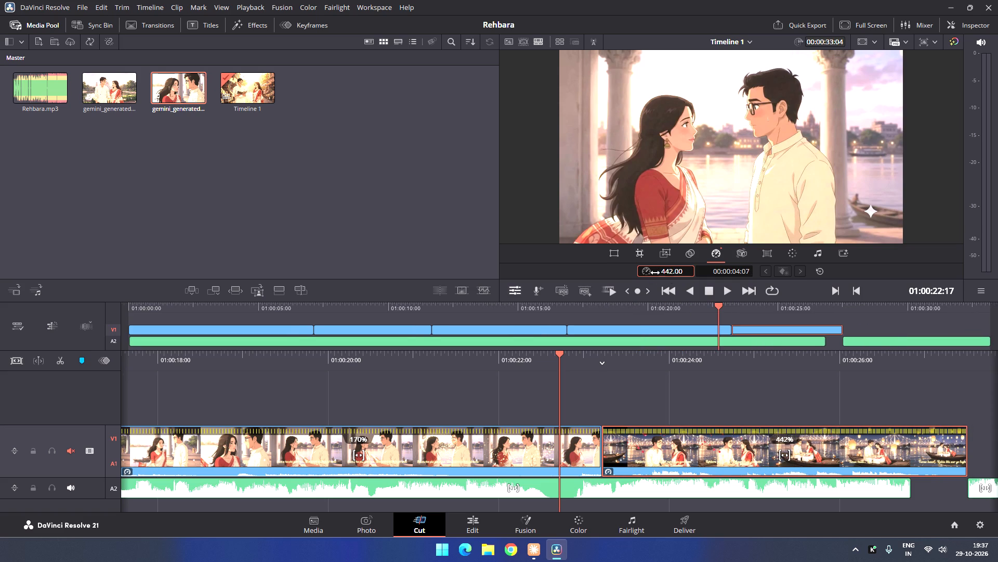
{"action": "left_click_drag", "start_coordinate": [663, 271], "coordinate": [715, 276]}
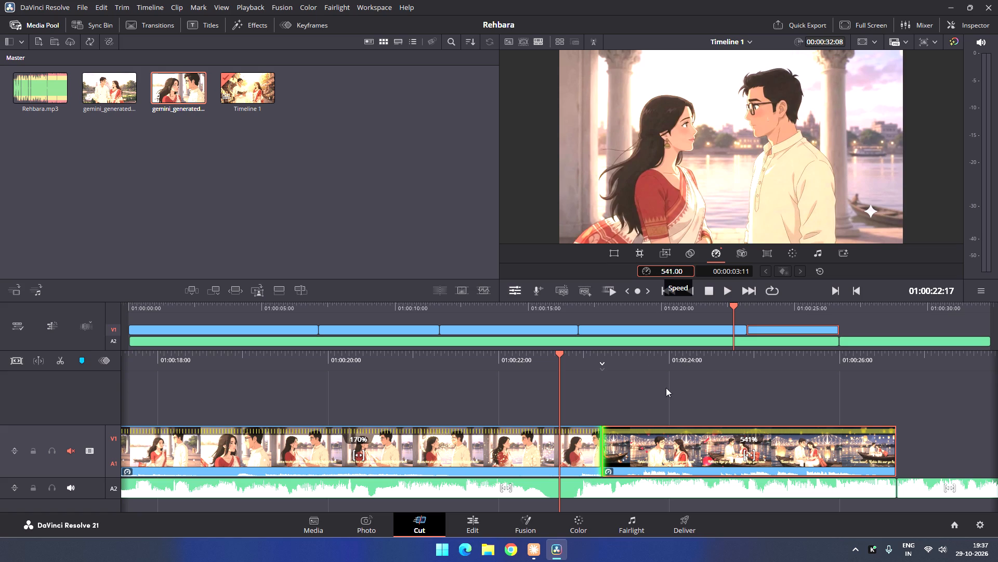
Delete the leftover song segment on A2 that extends past the end of the night boat clip.
{"action": "left_click", "coordinate": [915, 479]}
{"action": "key", "text": "Delete"}
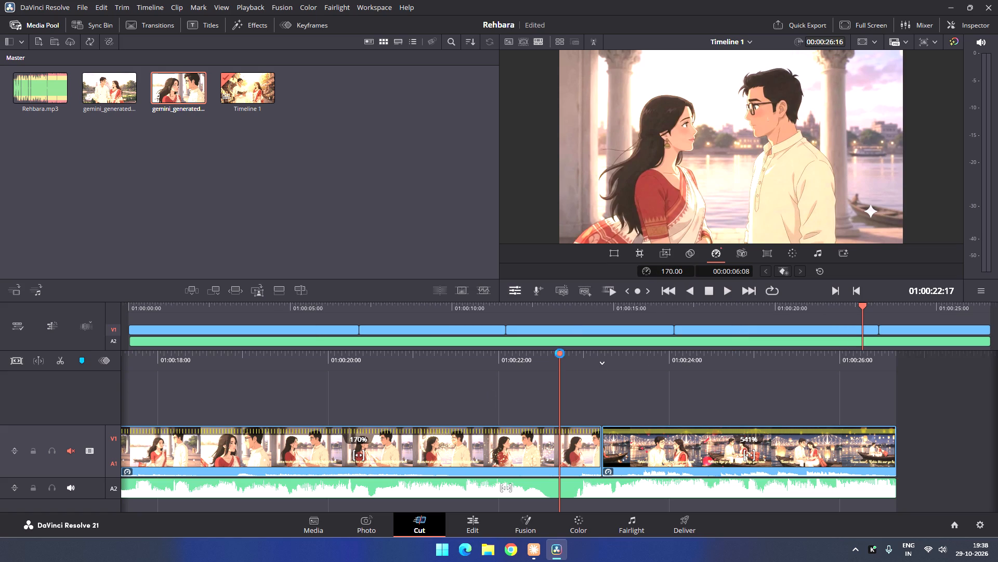
Play the timeline from the beginning to check the re-timed scenes and their lyrics against the song.
{"action": "left_click_drag", "start_coordinate": [860, 305], "coordinate": [36, 278]}
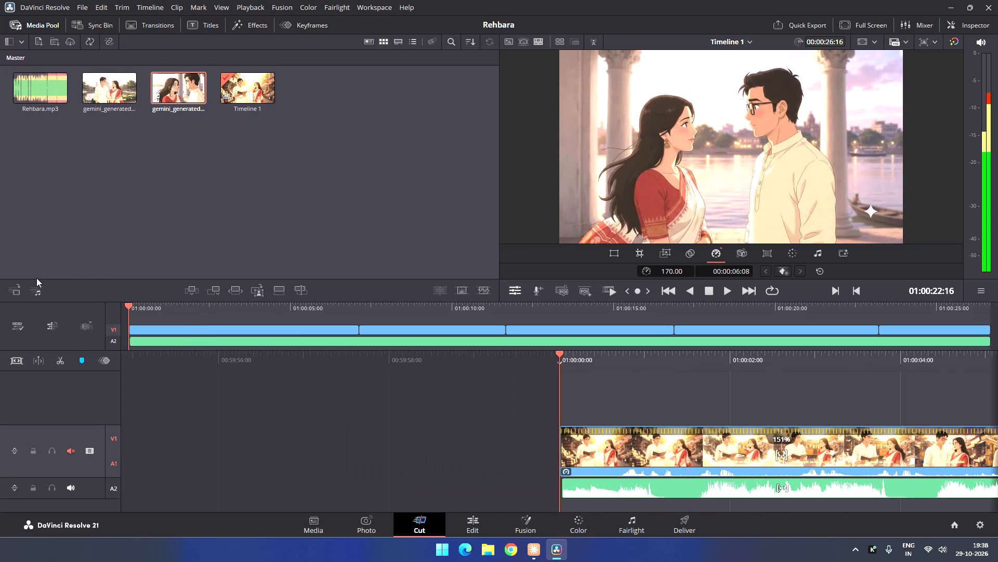
{"action": "left_click", "coordinate": [727, 292]}
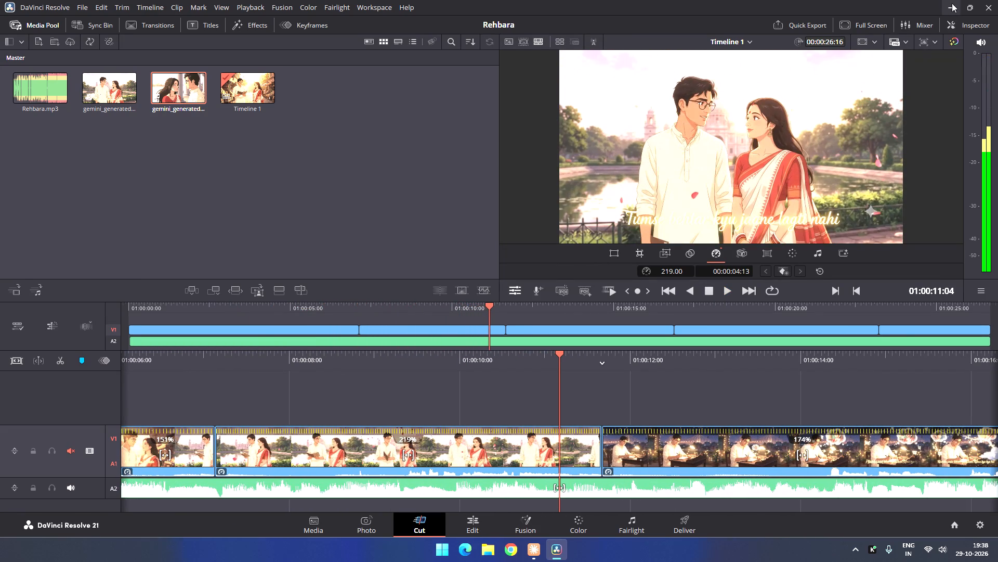
Minimize the DaVinci Resolve window to reach the desktop.
{"action": "left_click", "coordinate": [952, 3]}
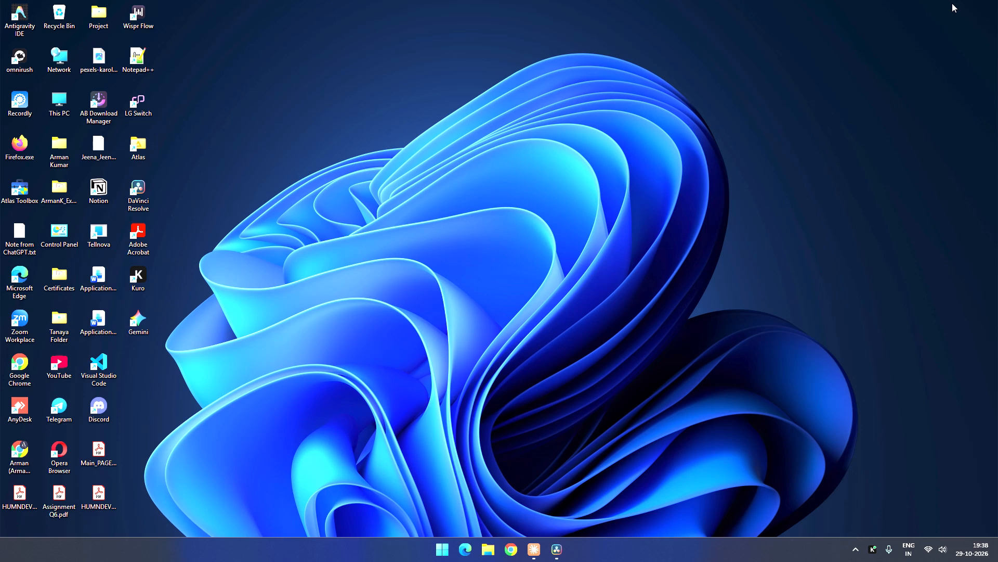